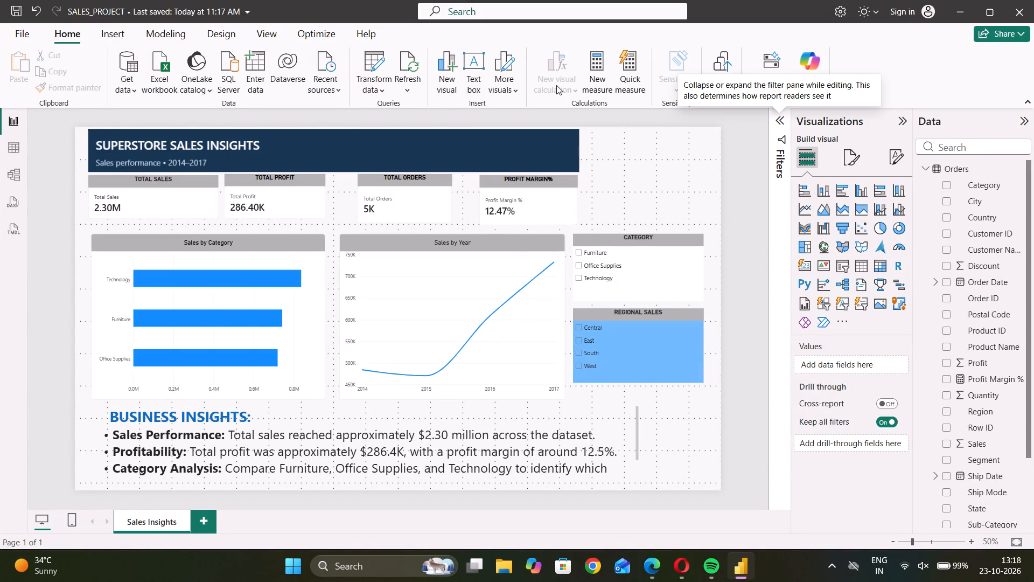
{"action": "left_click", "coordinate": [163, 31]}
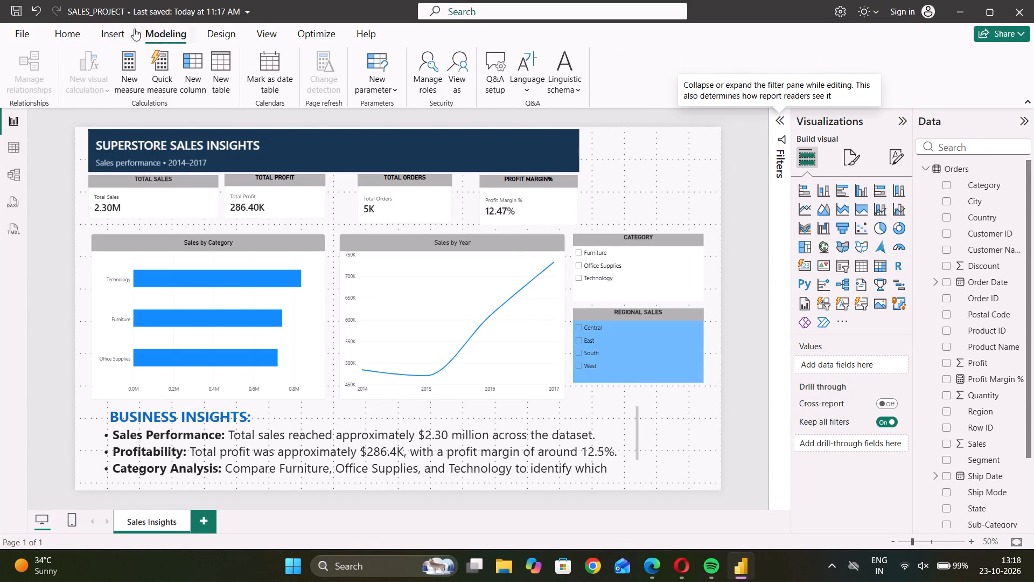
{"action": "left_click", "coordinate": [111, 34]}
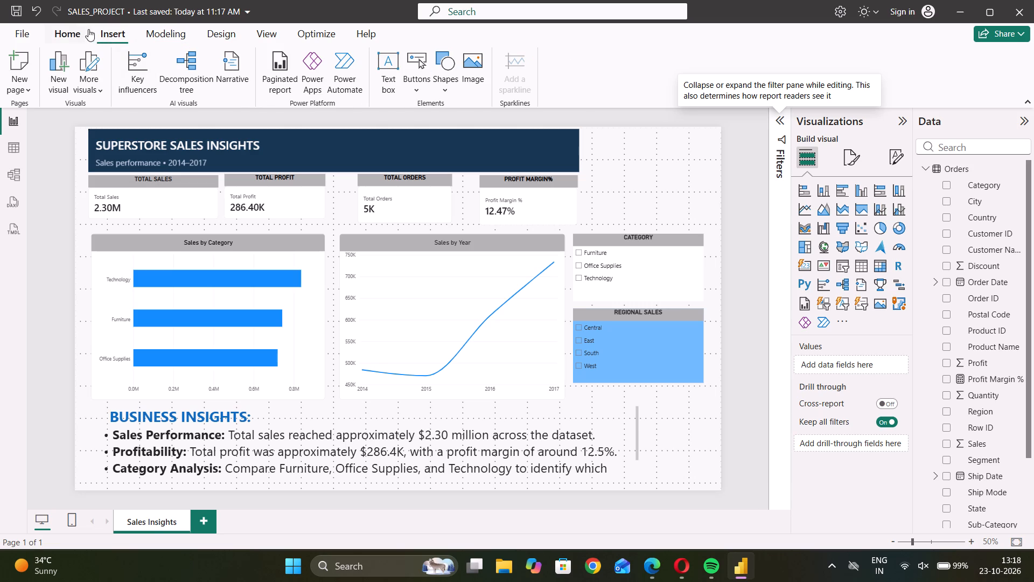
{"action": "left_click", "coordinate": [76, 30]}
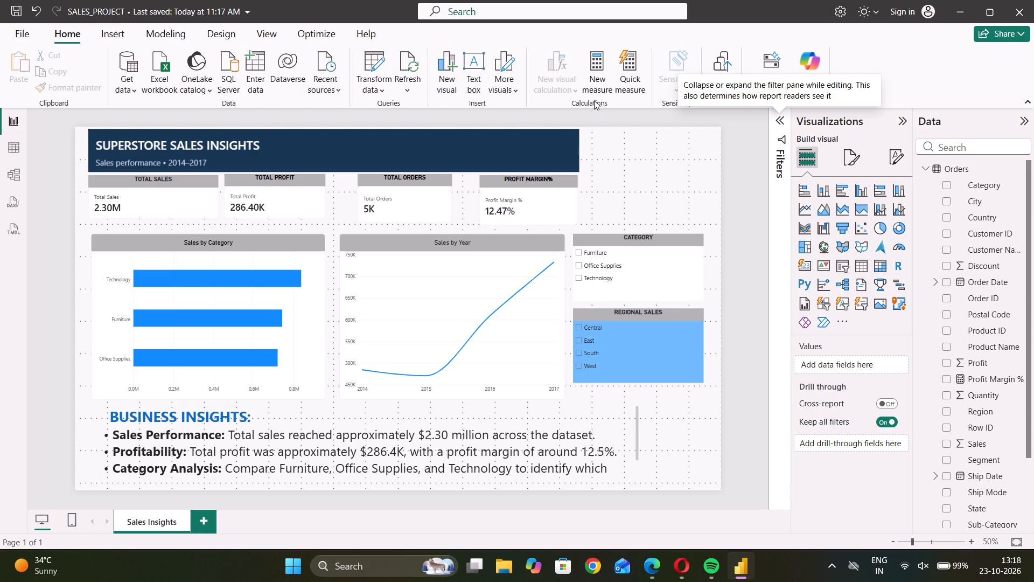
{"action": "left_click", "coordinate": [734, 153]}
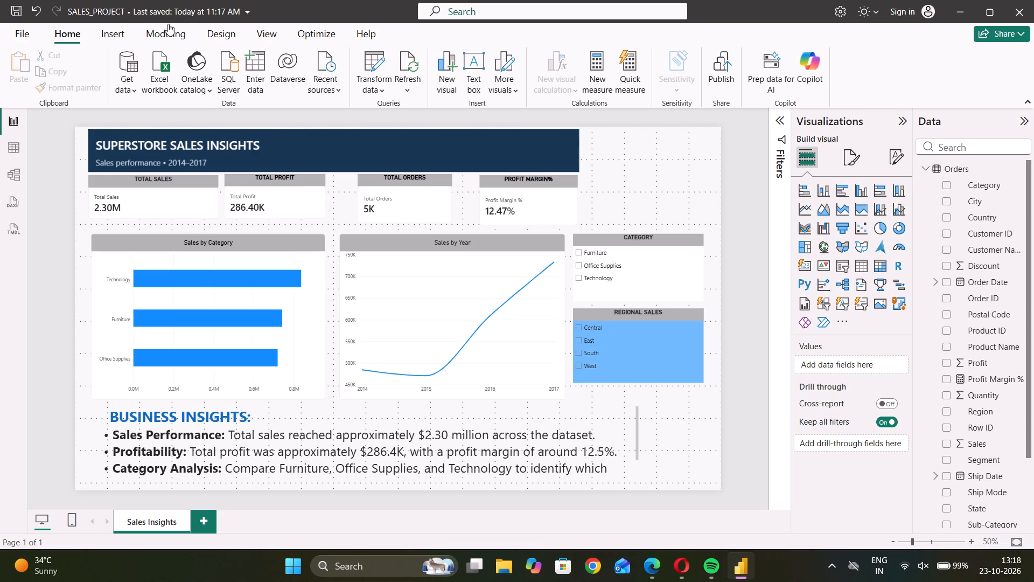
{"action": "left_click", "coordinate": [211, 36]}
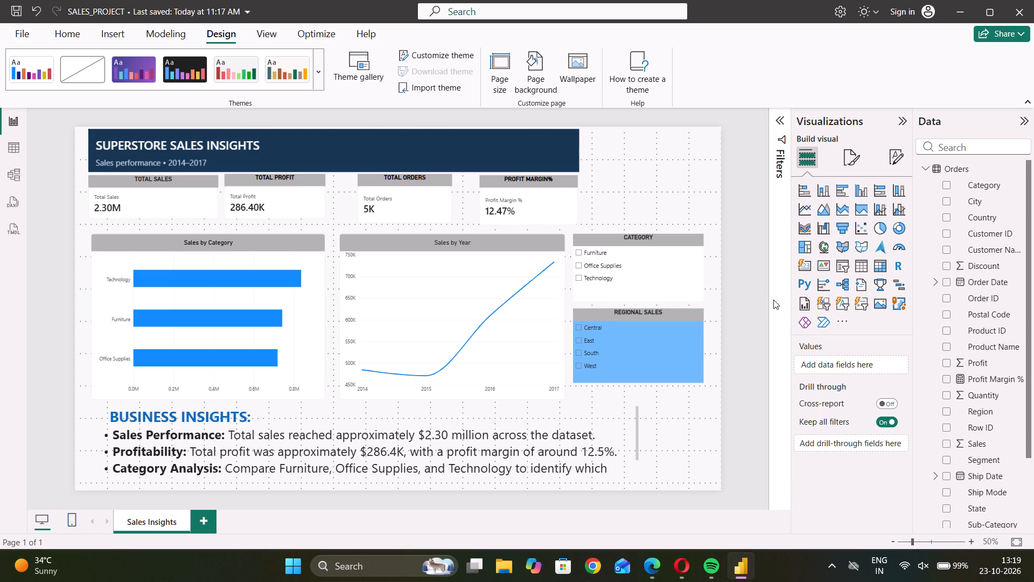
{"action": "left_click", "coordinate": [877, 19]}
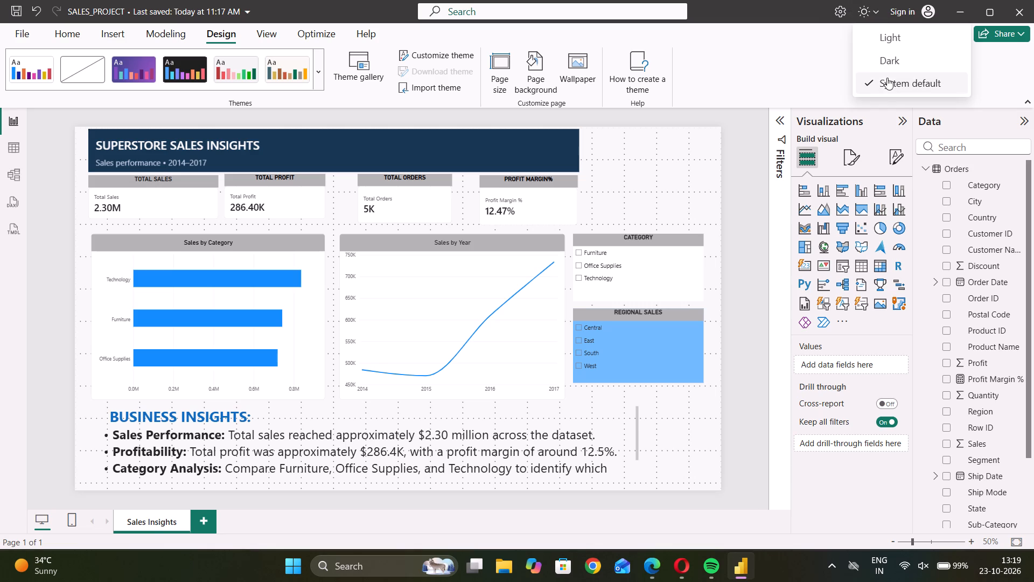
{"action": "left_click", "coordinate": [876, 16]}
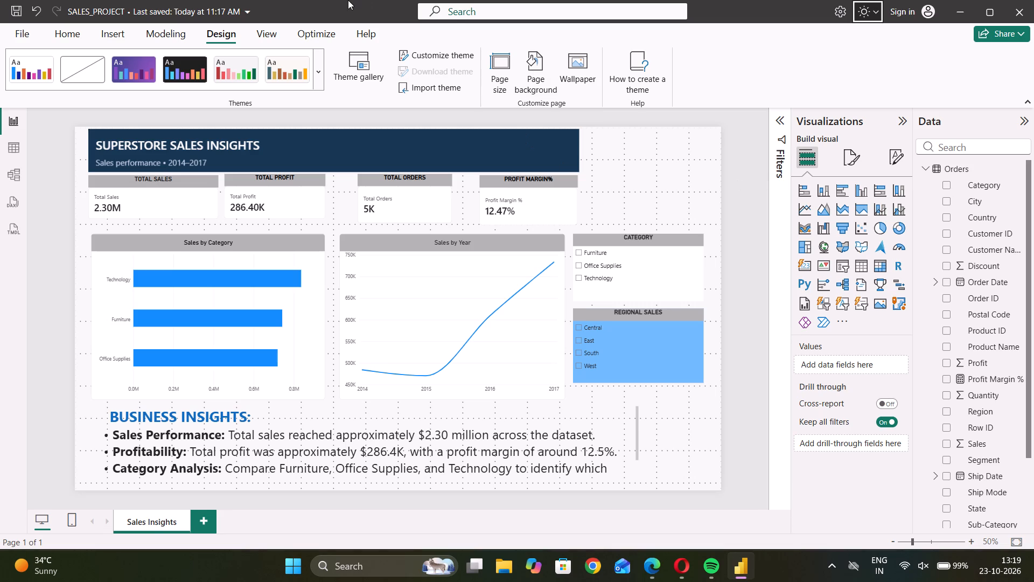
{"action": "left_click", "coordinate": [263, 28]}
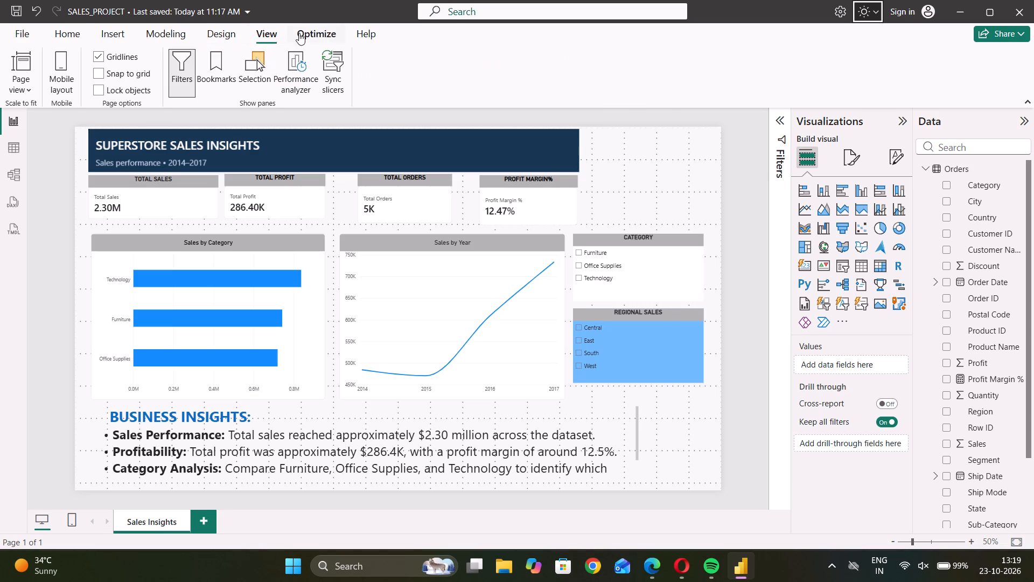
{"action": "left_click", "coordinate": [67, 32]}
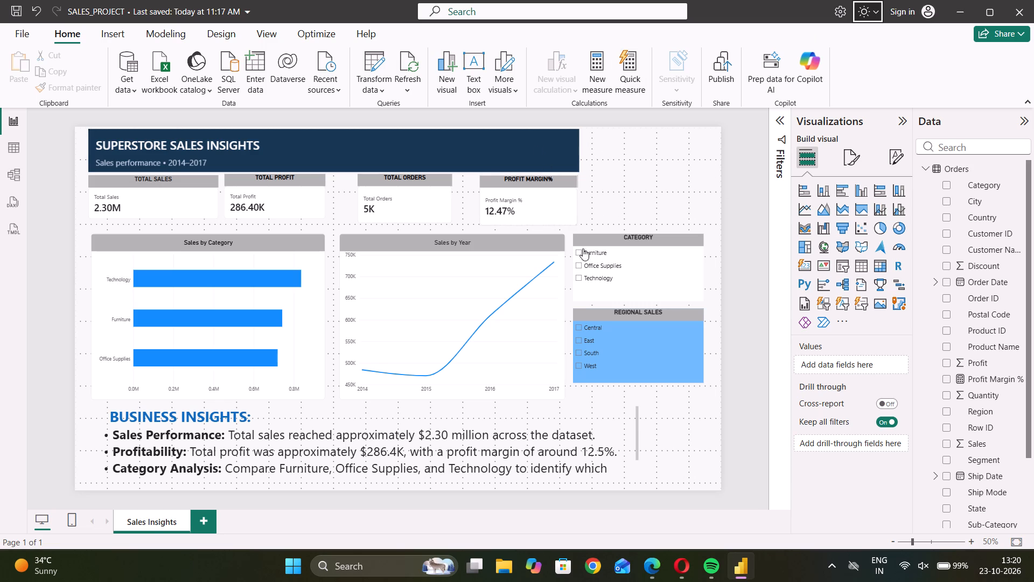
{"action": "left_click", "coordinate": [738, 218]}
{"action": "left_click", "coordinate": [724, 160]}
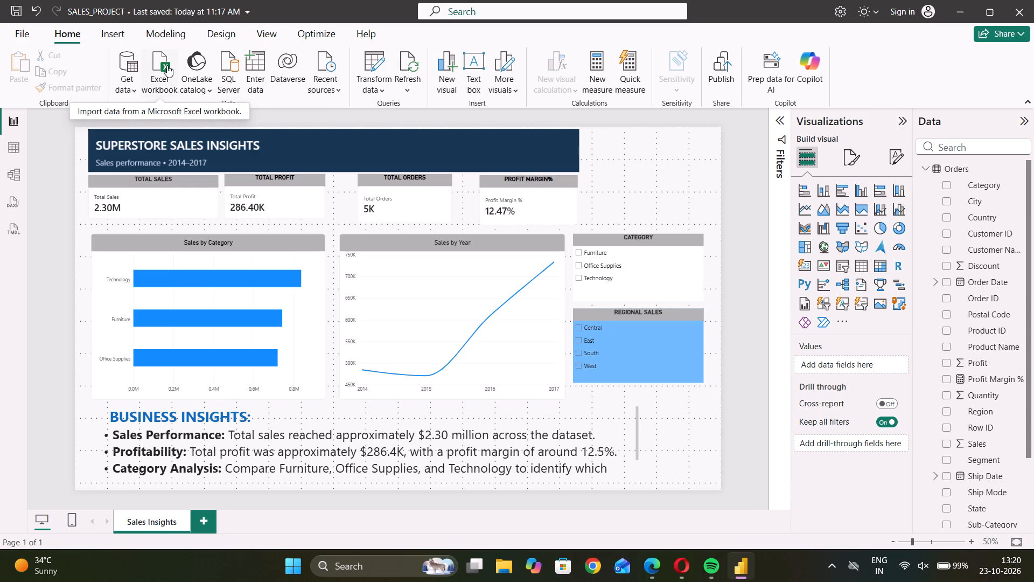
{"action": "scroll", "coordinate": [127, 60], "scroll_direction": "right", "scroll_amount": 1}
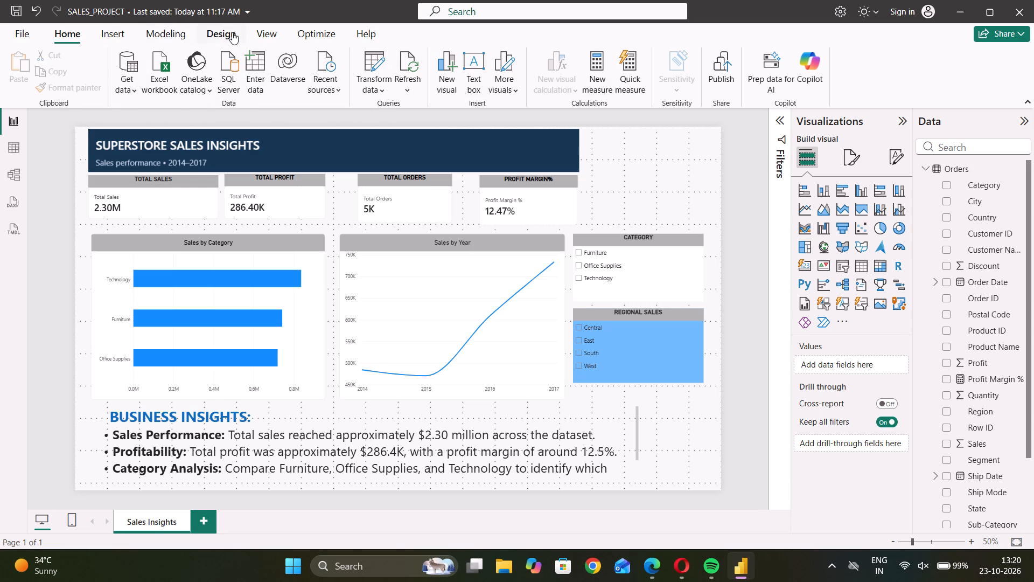
Turn off the gridlines on the Sales Insights report page.
{"action": "left_click", "coordinate": [257, 24]}
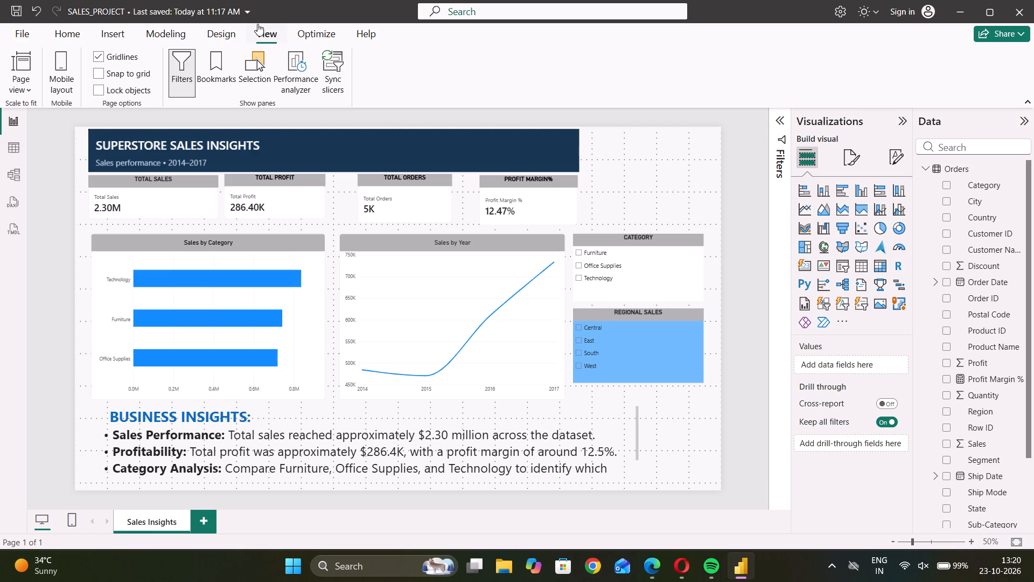
{"action": "left_click", "coordinate": [98, 56]}
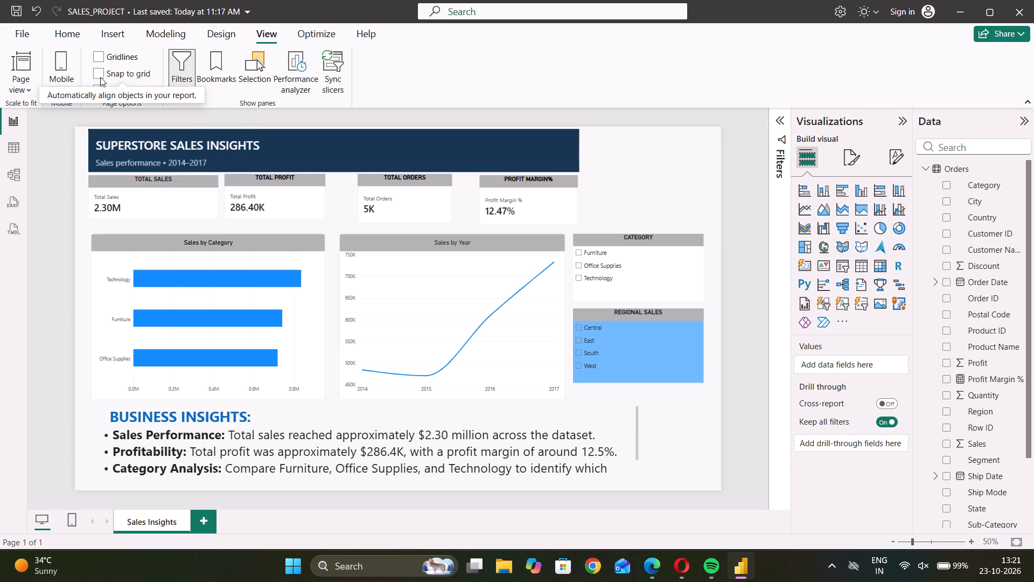
{"action": "left_click", "coordinate": [101, 56]}
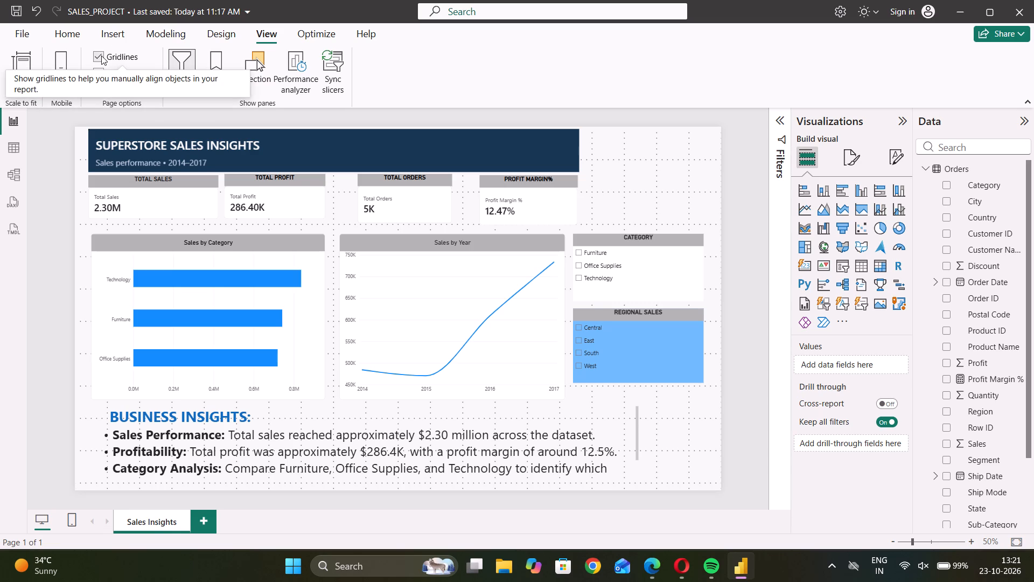
{"action": "left_click", "coordinate": [101, 56]}
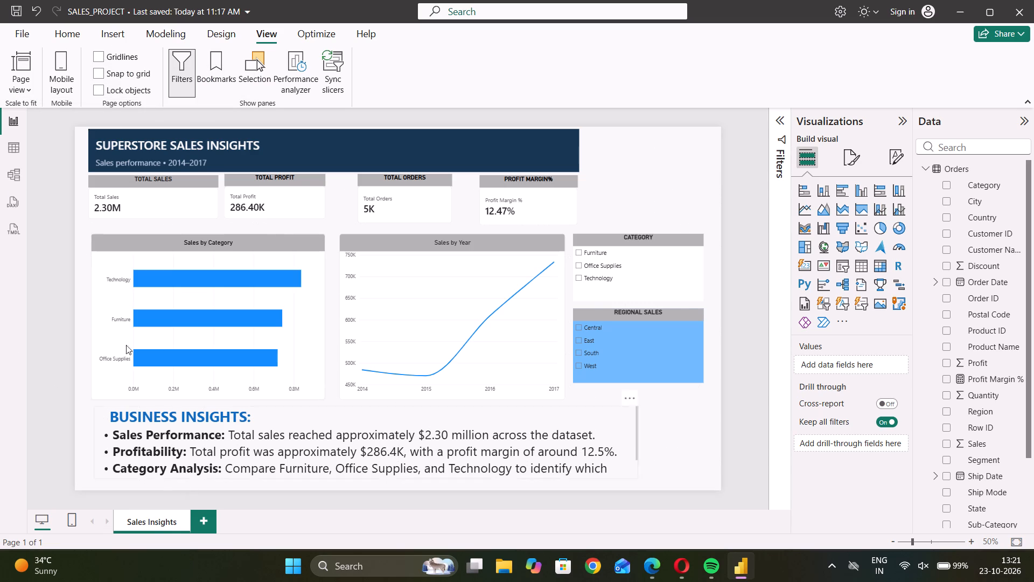
Save the SALES_PROJECT report.
{"action": "left_click", "coordinate": [70, 27]}
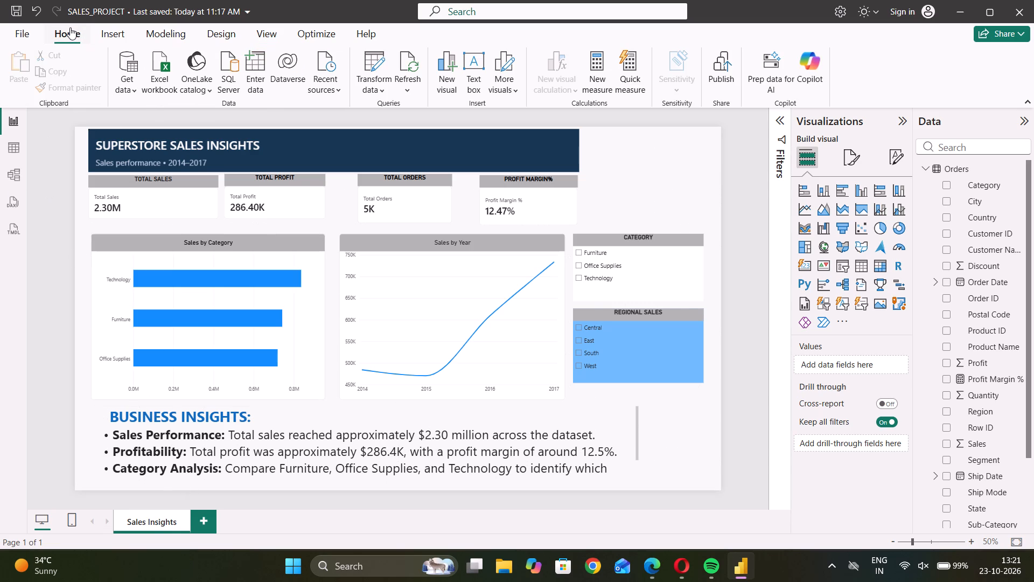
{"action": "key", "text": "ctrl+s"}
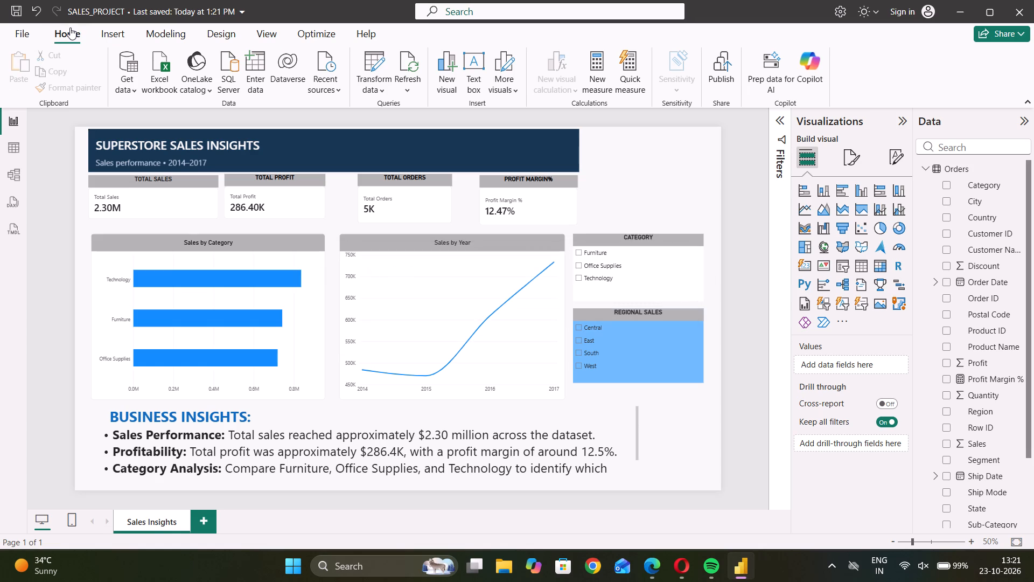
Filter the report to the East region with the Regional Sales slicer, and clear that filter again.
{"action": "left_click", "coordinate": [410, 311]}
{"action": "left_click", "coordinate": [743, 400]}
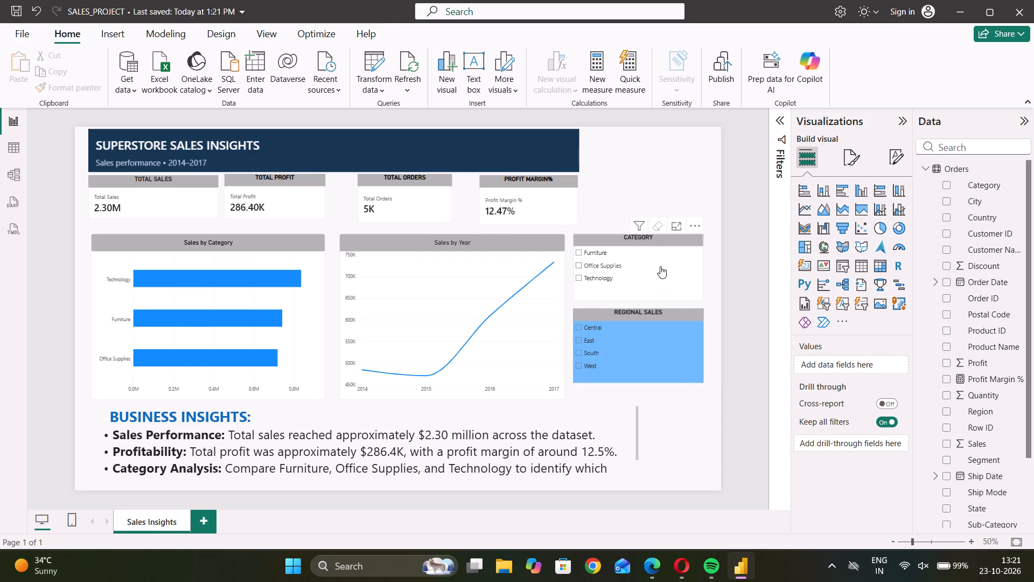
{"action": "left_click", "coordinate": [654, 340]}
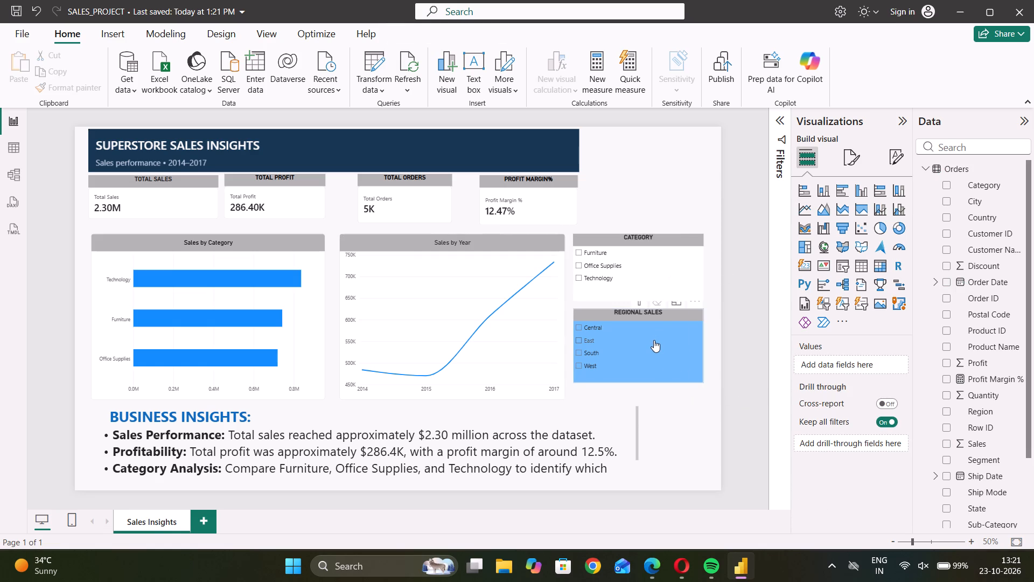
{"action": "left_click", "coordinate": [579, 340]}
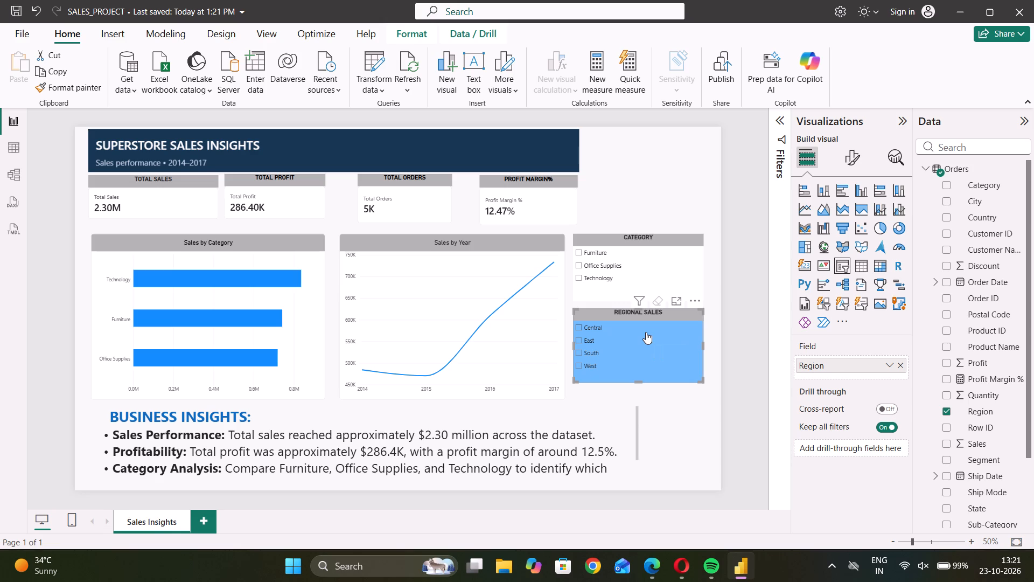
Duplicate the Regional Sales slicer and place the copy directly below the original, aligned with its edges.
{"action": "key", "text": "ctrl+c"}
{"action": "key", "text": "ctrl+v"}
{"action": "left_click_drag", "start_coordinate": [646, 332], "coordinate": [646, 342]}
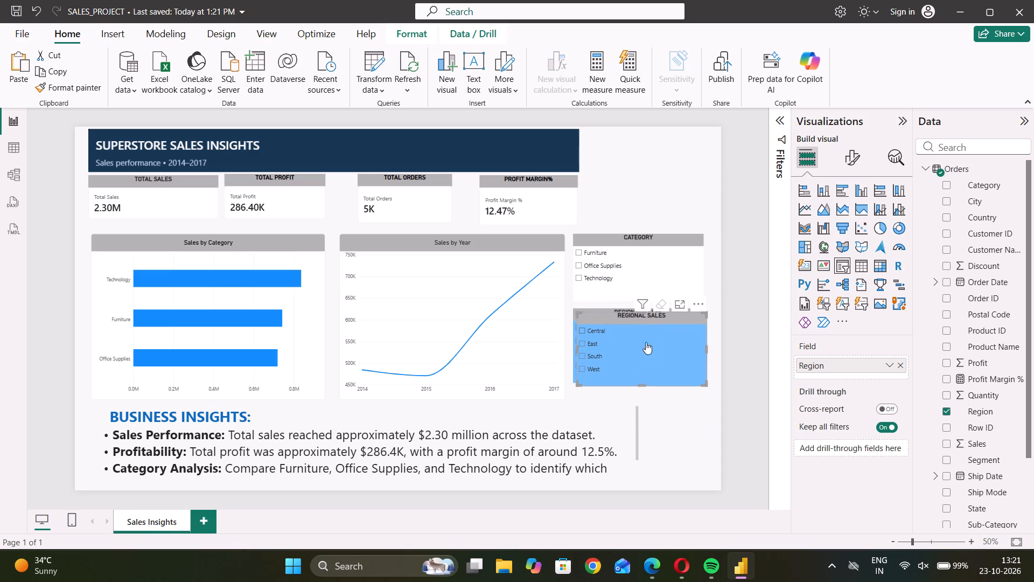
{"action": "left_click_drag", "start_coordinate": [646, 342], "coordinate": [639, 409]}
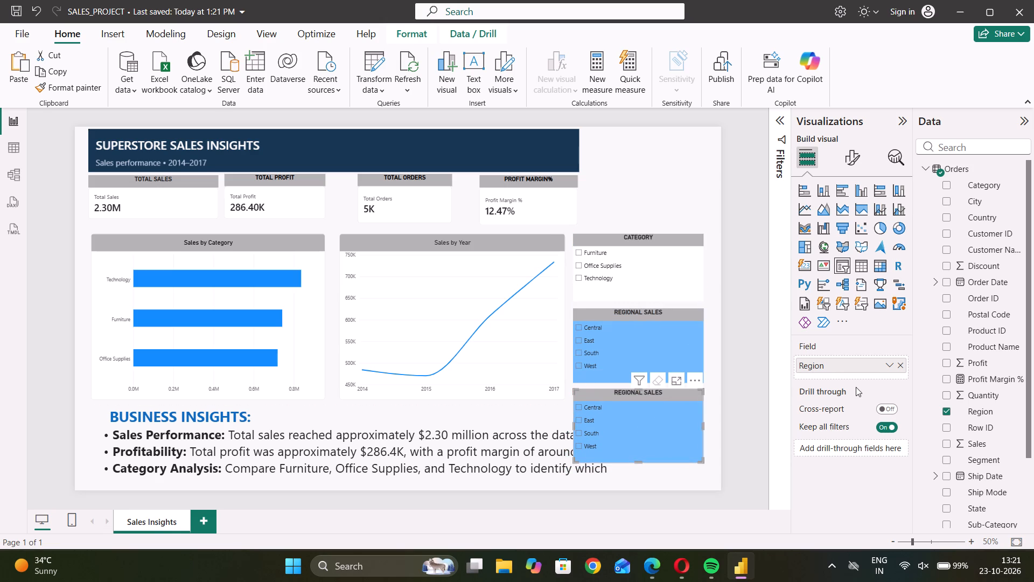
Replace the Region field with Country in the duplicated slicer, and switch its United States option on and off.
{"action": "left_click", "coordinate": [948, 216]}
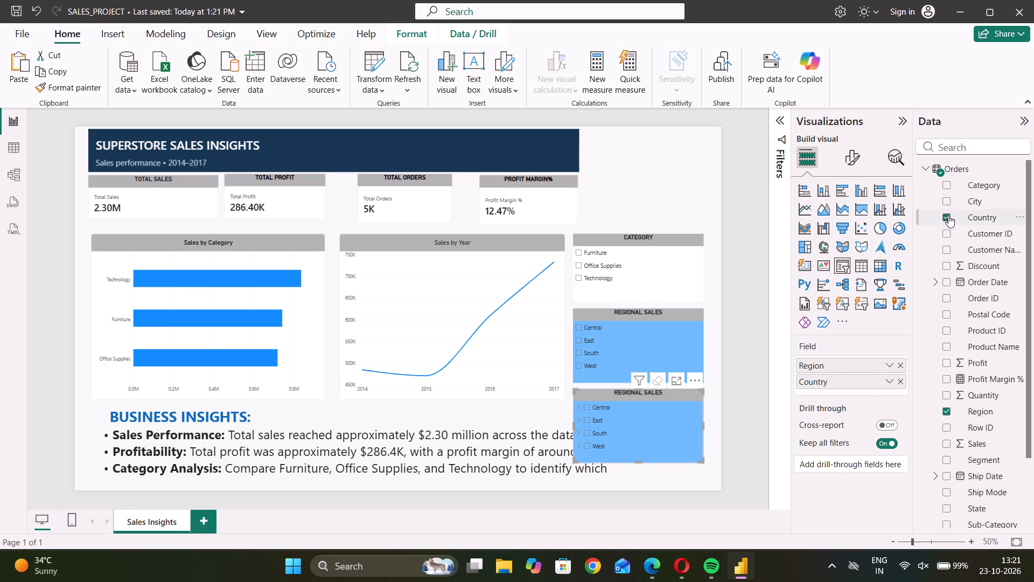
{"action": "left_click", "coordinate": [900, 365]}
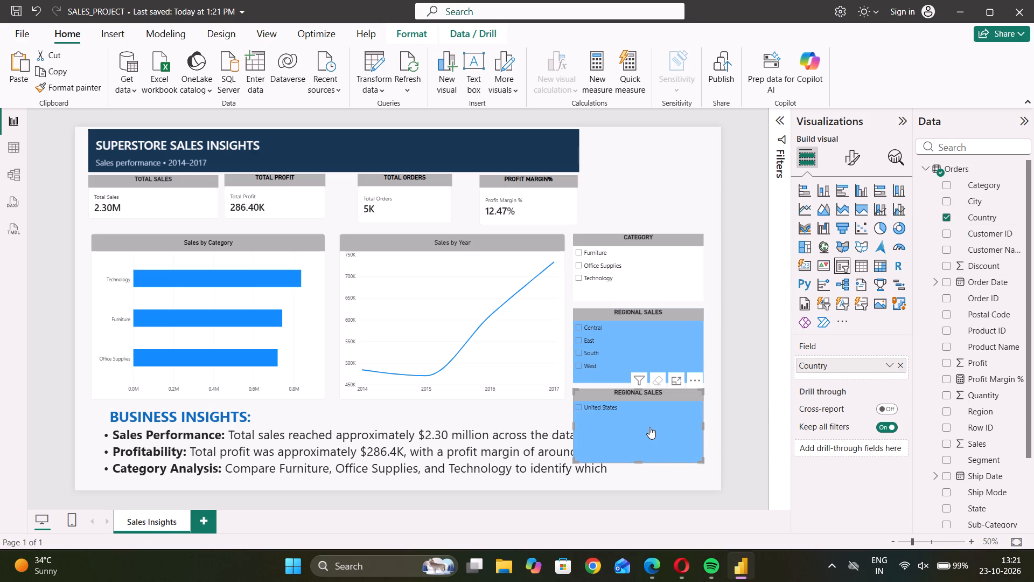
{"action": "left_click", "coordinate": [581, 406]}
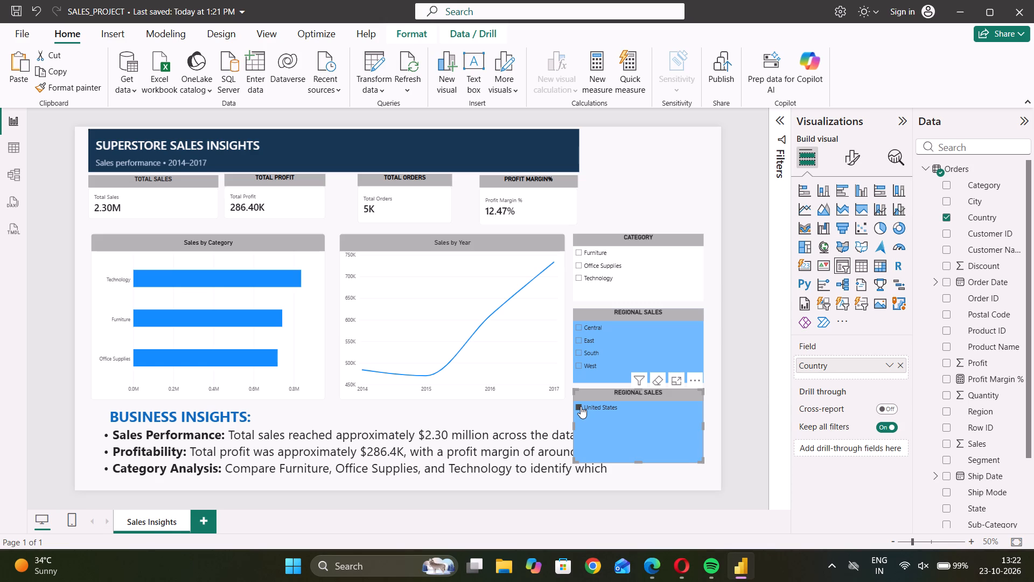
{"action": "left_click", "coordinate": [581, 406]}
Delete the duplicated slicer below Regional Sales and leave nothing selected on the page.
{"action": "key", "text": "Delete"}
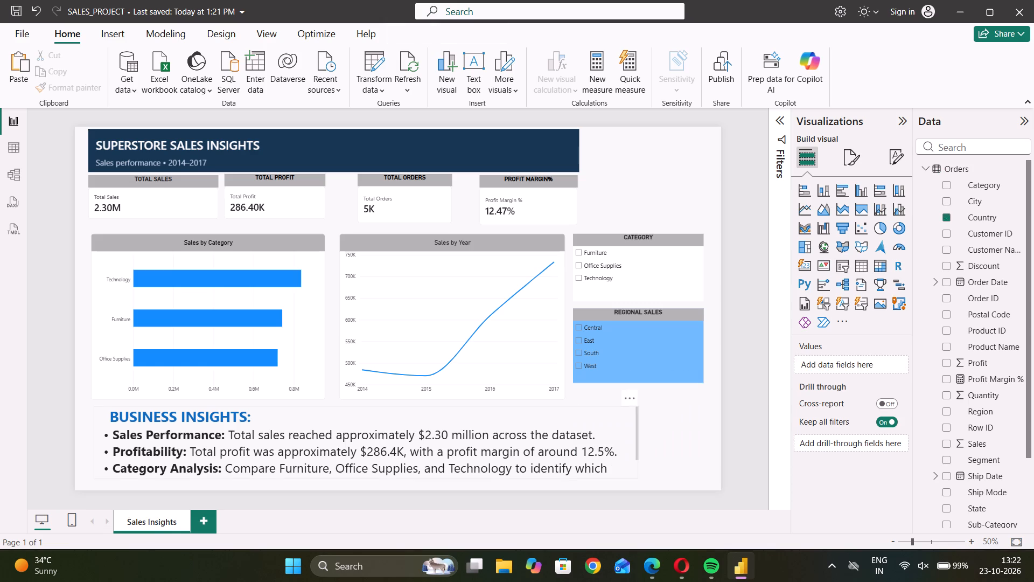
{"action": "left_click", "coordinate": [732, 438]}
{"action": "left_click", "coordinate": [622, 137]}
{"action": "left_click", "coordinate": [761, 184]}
Enlarge the Business Insights text box by extending its upper and lower edges until the Category Analysis bullet fits, and leave it deselected.
{"action": "scroll", "coordinate": [599, 428], "scroll_direction": "down", "scroll_amount": 1}
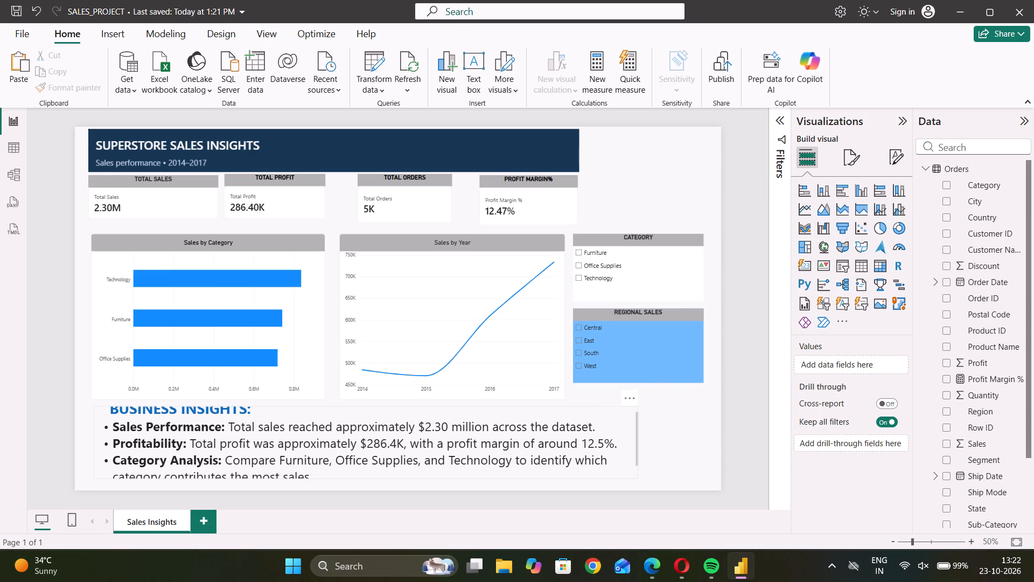
{"action": "scroll", "coordinate": [599, 428], "scroll_direction": "up", "scroll_amount": 1}
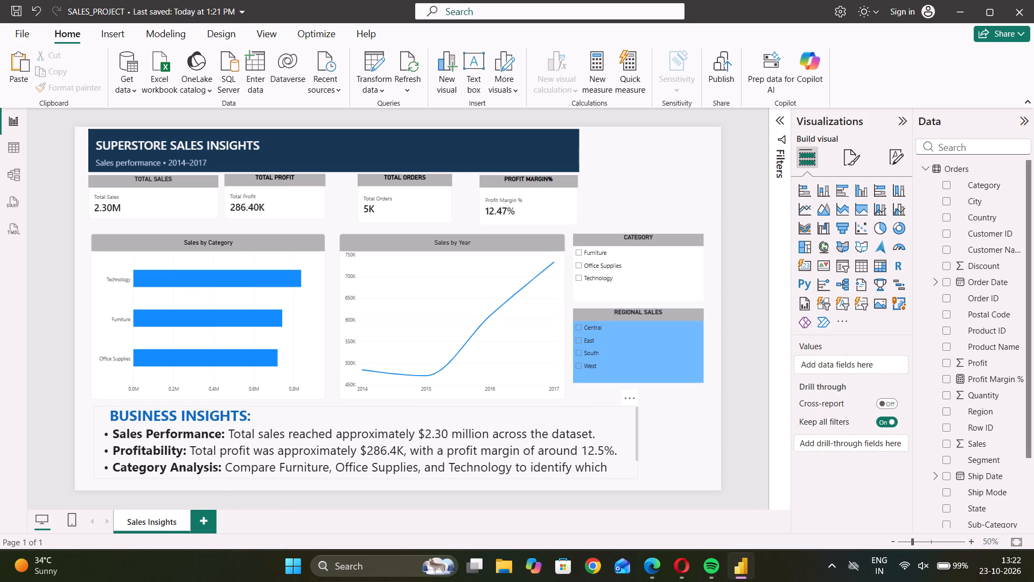
{"action": "left_click_drag", "start_coordinate": [599, 428], "coordinate": [603, 421]}
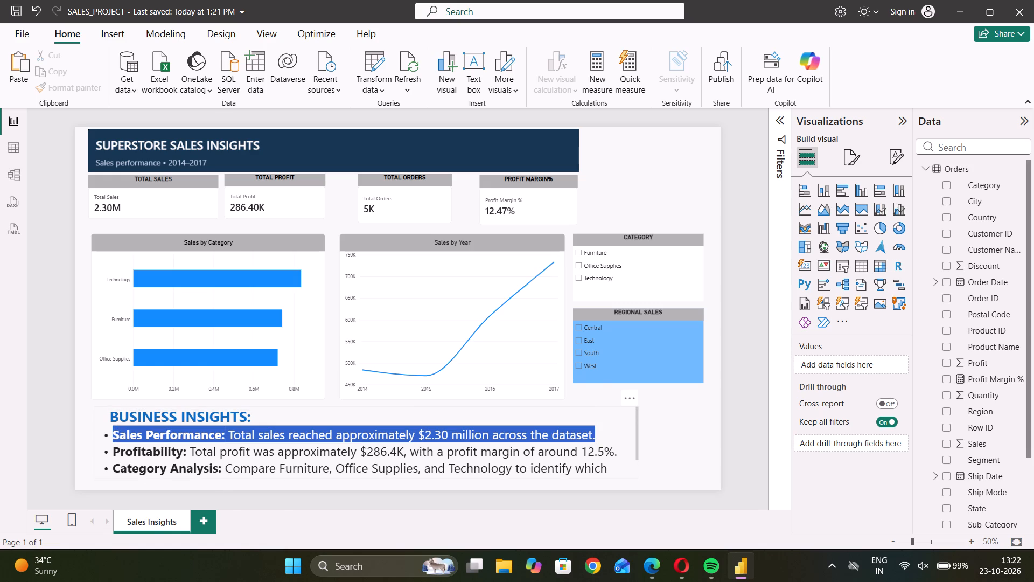
{"action": "left_click_drag", "start_coordinate": [603, 421], "coordinate": [603, 421]}
{"action": "left_click", "coordinate": [604, 433]}
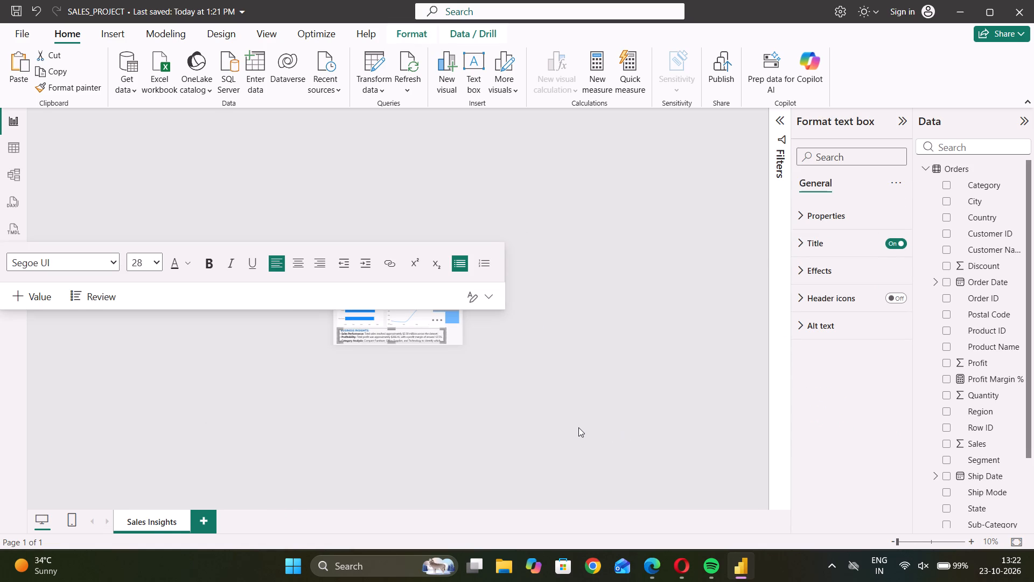
{"action": "key", "text": "ctrl+equal"}
{"action": "key", "text": "ctrl+equal"}
{"action": "key", "text": "ctrl+equal"}
{"action": "key", "text": "ctrl+equal"}
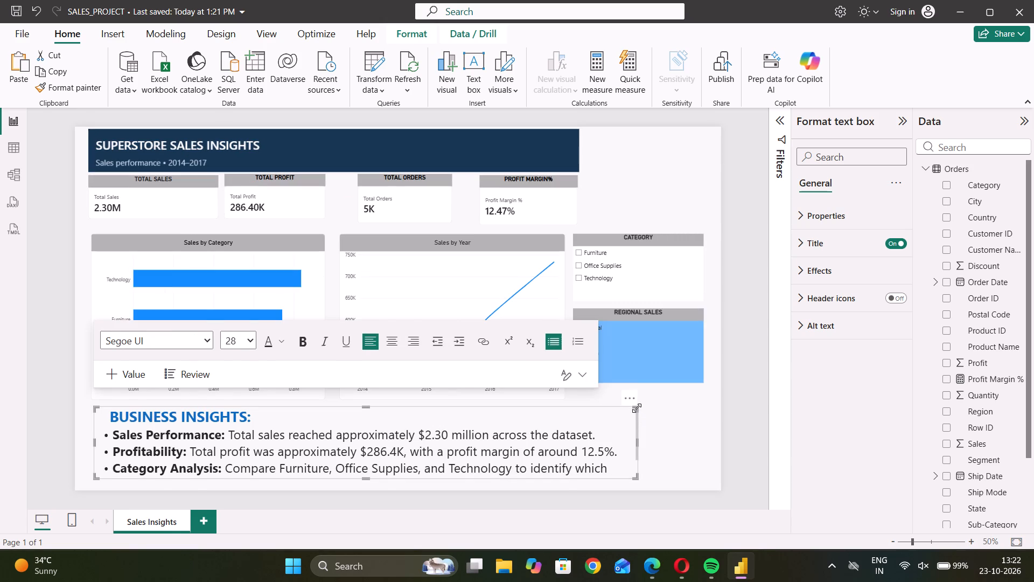
{"action": "left_click_drag", "start_coordinate": [637, 408], "coordinate": [635, 405]}
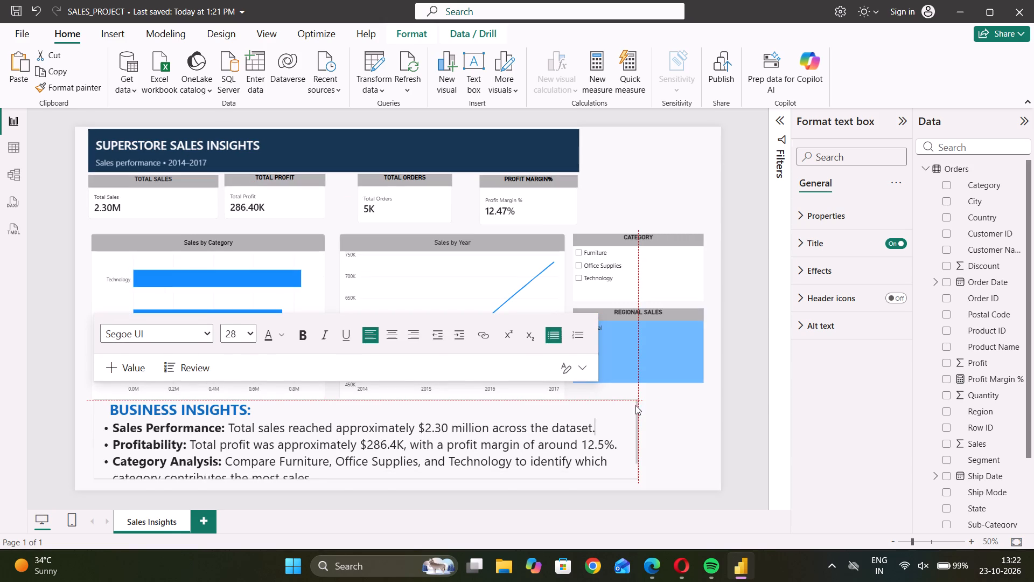
{"action": "left_click_drag", "start_coordinate": [635, 405], "coordinate": [632, 400]}
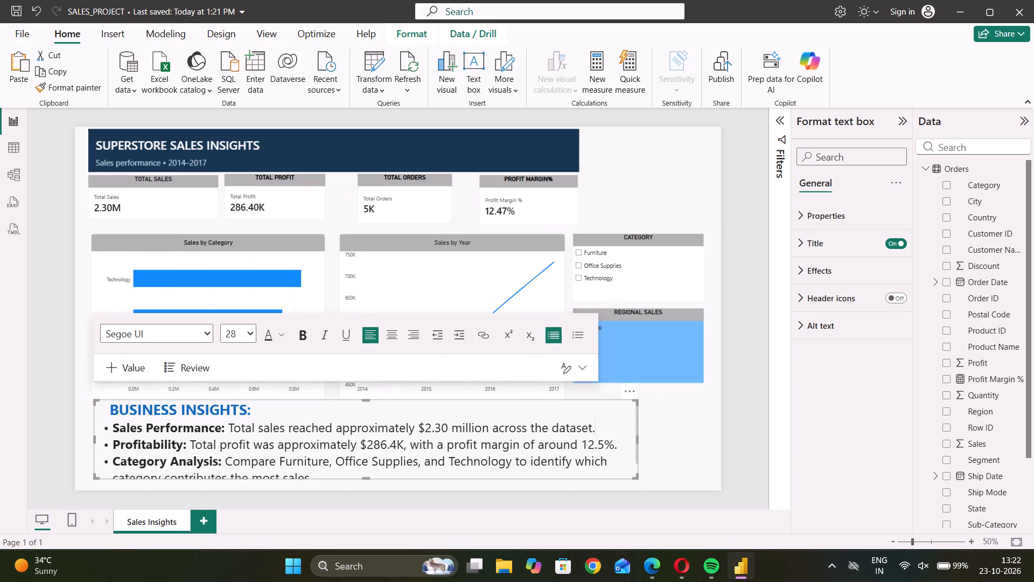
{"action": "left_click_drag", "start_coordinate": [363, 477], "coordinate": [363, 482]}
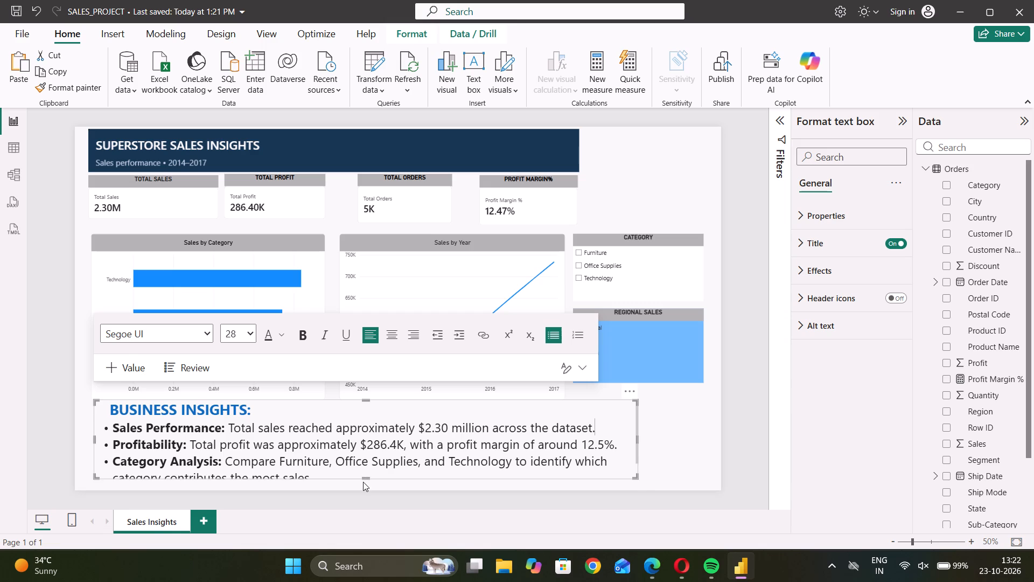
{"action": "left_click_drag", "start_coordinate": [363, 482], "coordinate": [362, 484]}
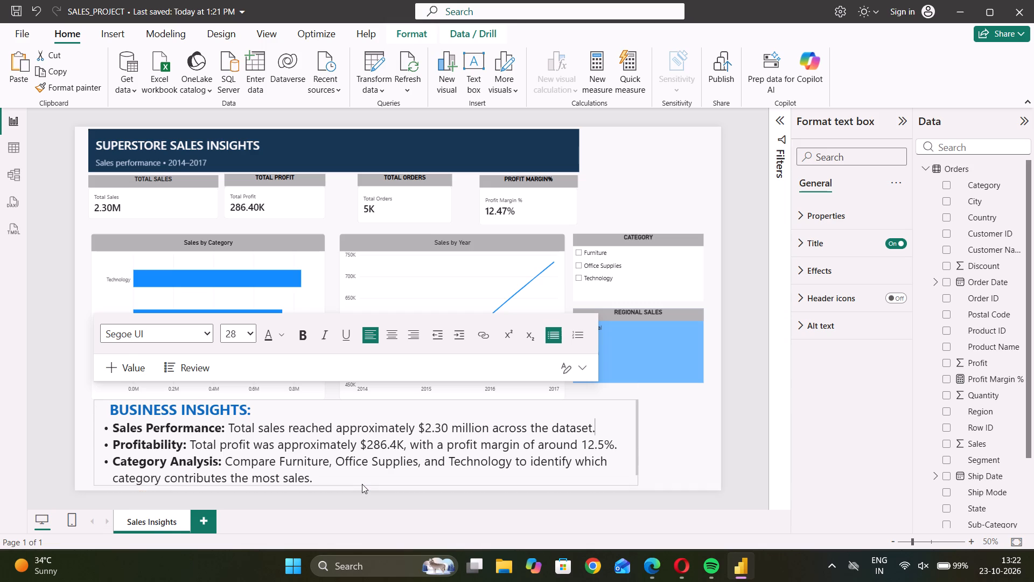
{"action": "left_click_drag", "start_coordinate": [362, 484], "coordinate": [362, 487]}
{"action": "left_click", "coordinate": [383, 499]}
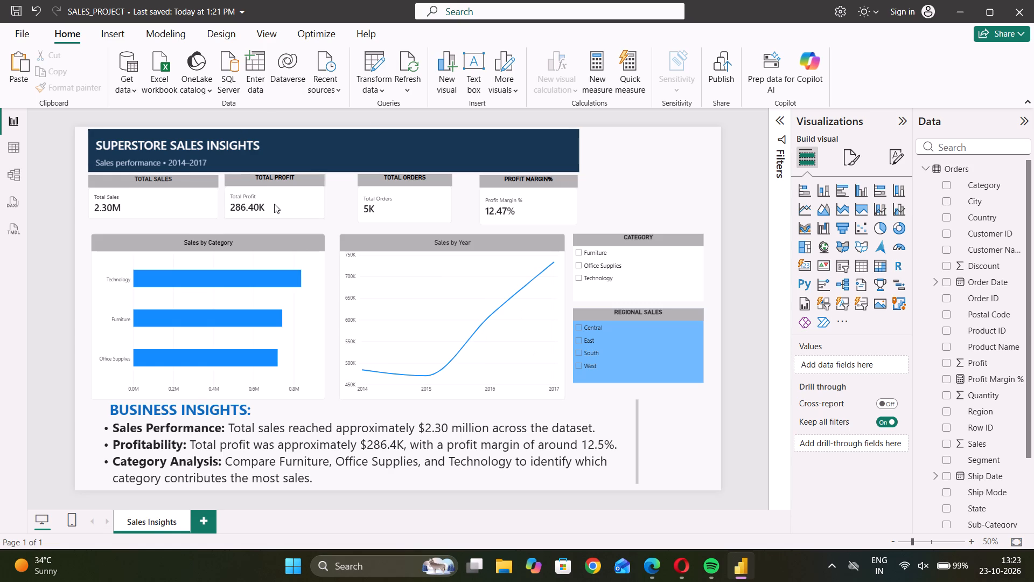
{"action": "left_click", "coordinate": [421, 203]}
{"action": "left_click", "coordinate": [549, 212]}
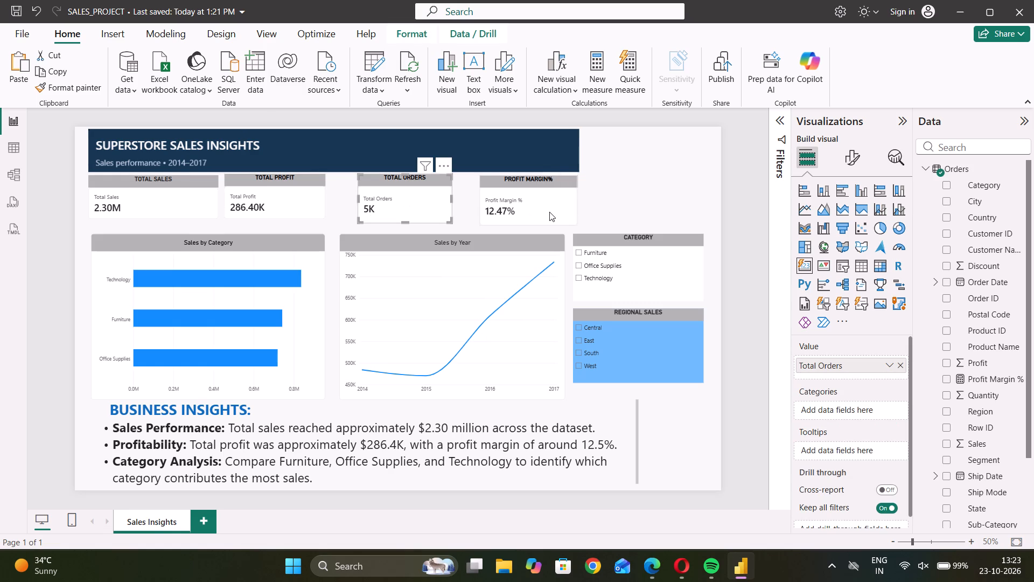
Open the model view and lengthen the Orders table card to list its fields down to Ship Date.
{"action": "left_click", "coordinate": [18, 168]}
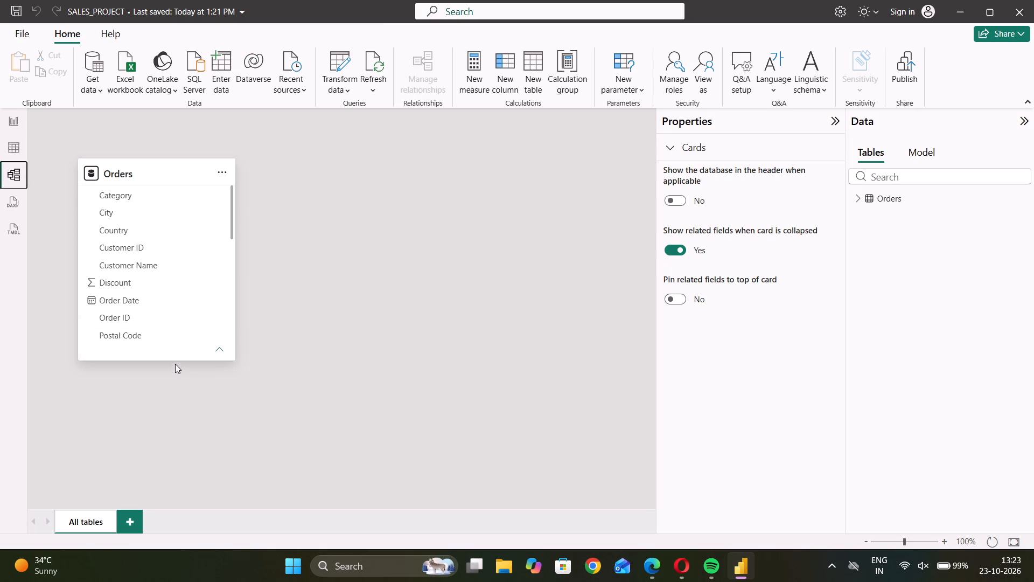
{"action": "left_click_drag", "start_coordinate": [175, 360], "coordinate": [188, 522]}
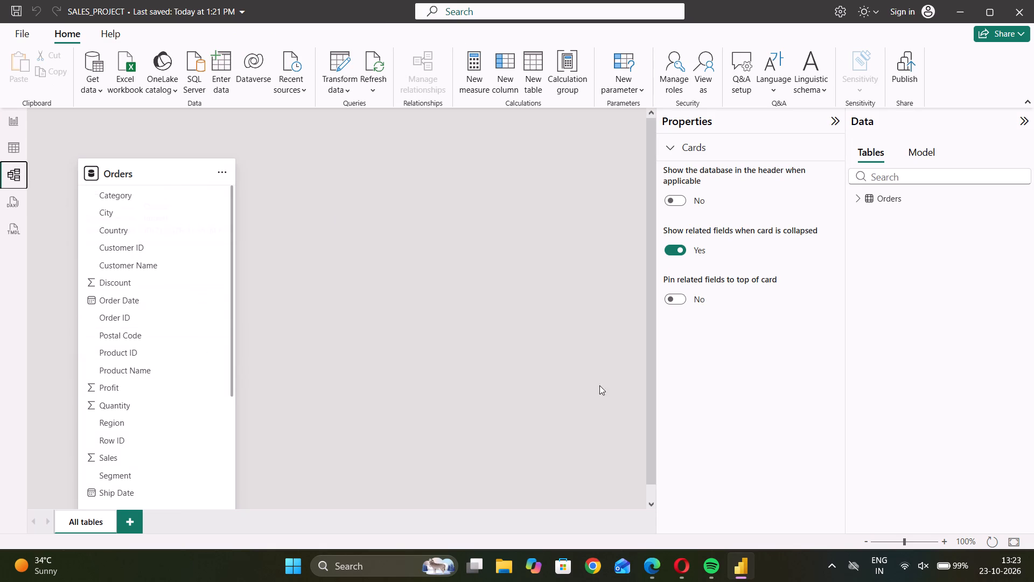
{"action": "left_click", "coordinate": [865, 538]}
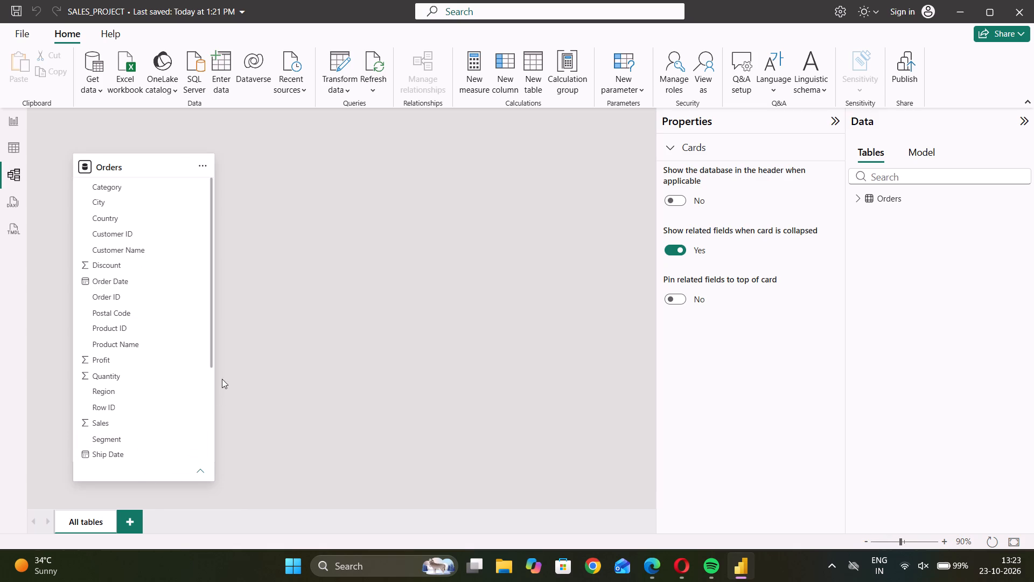
{"action": "left_click_drag", "start_coordinate": [209, 351], "coordinate": [199, 425]}
Open the Orders query in the Power Query Editor and base its column profiling on the entire data set.
{"action": "left_click", "coordinate": [341, 59]}
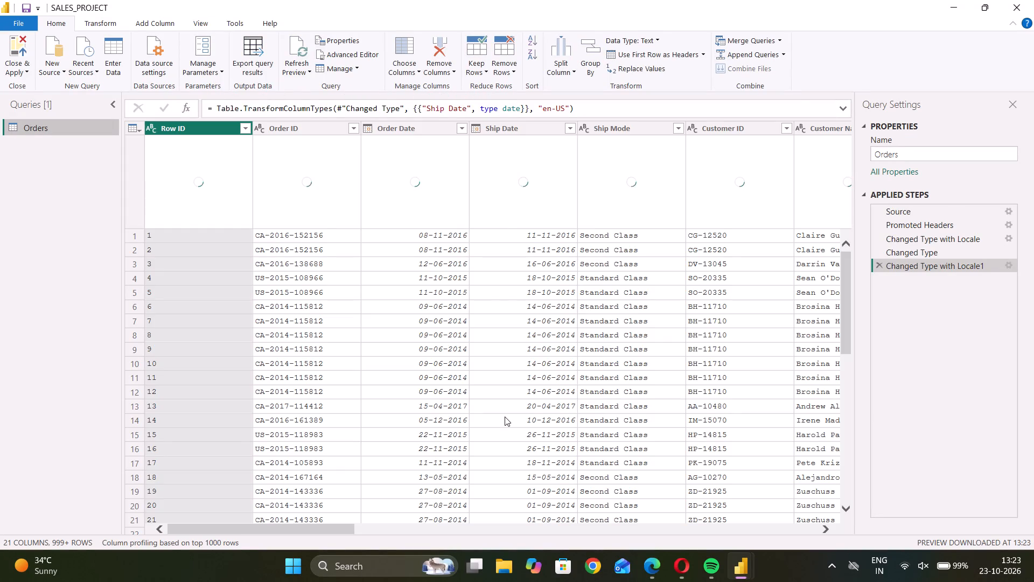
{"action": "left_click", "coordinate": [201, 157]}
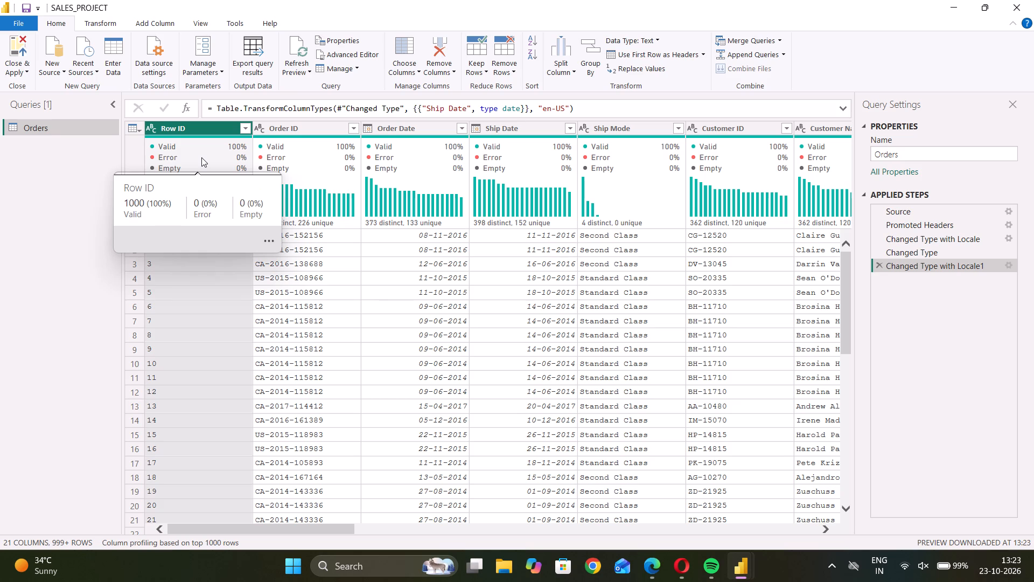
{"action": "left_click", "coordinate": [181, 539]}
{"action": "left_click", "coordinate": [253, 544]}
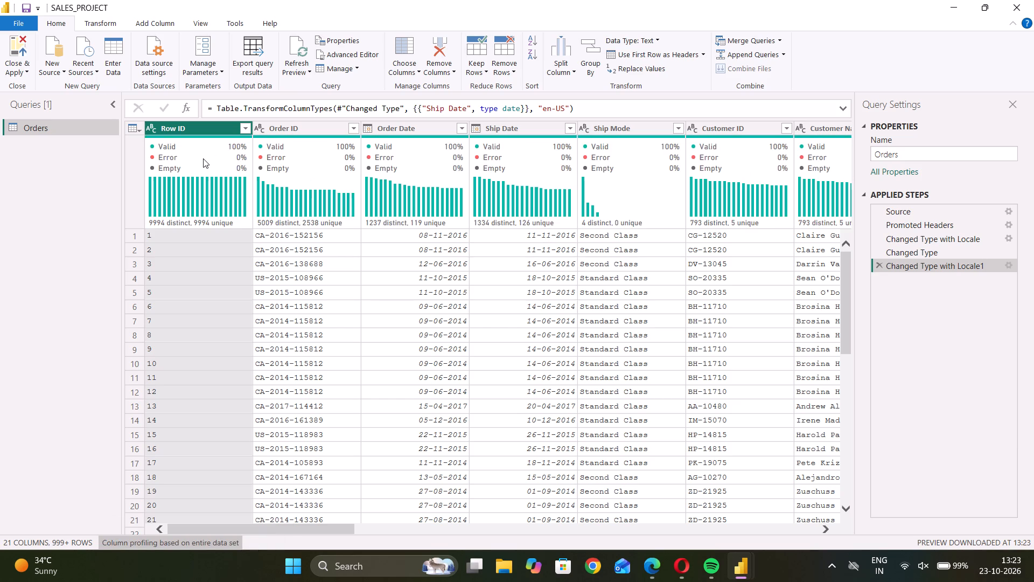
Examine the column statistics and value distribution of each Orders column from Row ID through Region.
{"action": "left_click", "coordinate": [201, 160]}
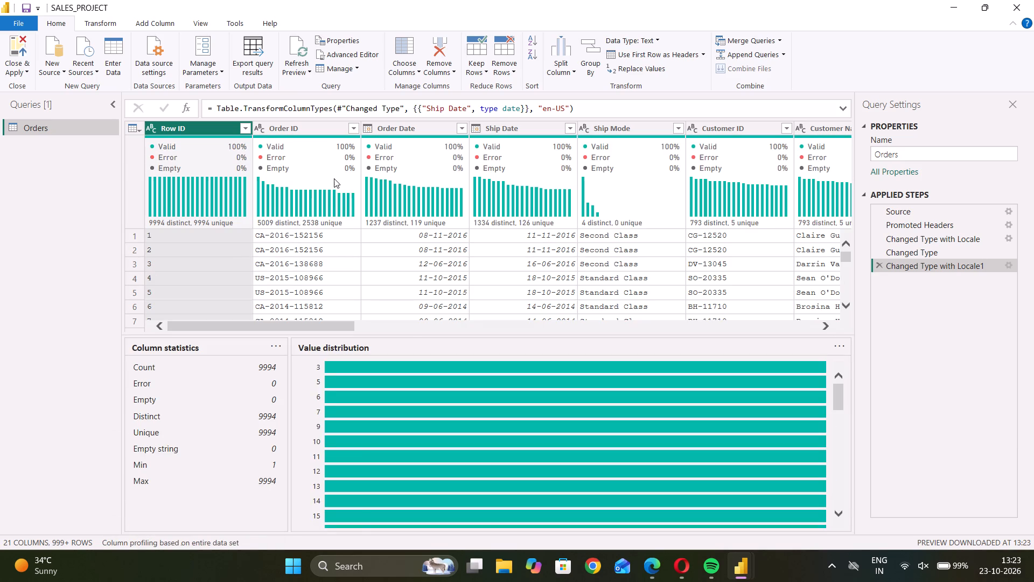
{"action": "left_click", "coordinate": [334, 178]}
{"action": "left_click", "coordinate": [418, 177]}
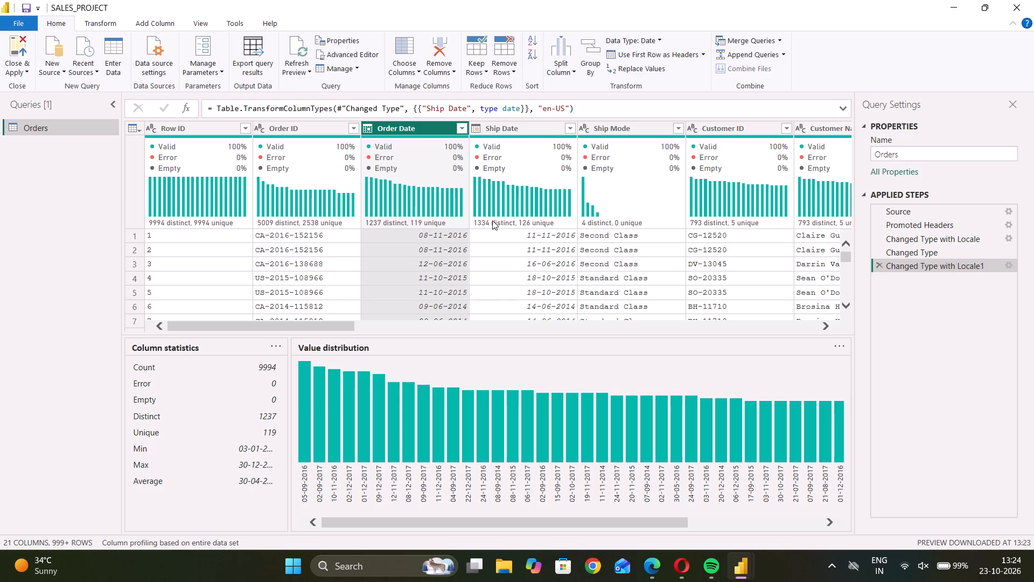
{"action": "left_click", "coordinate": [524, 159]}
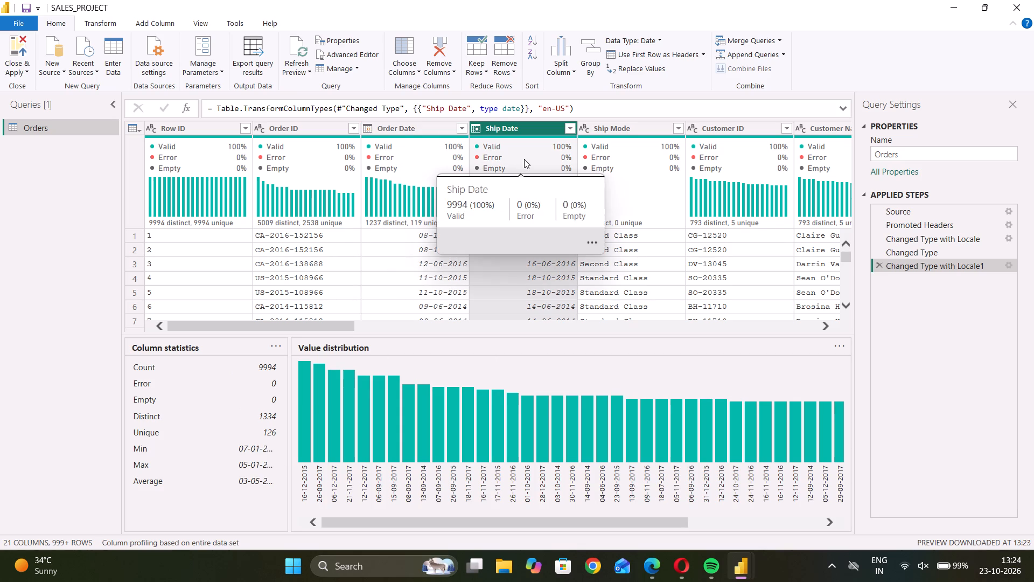
{"action": "left_click", "coordinate": [655, 151]}
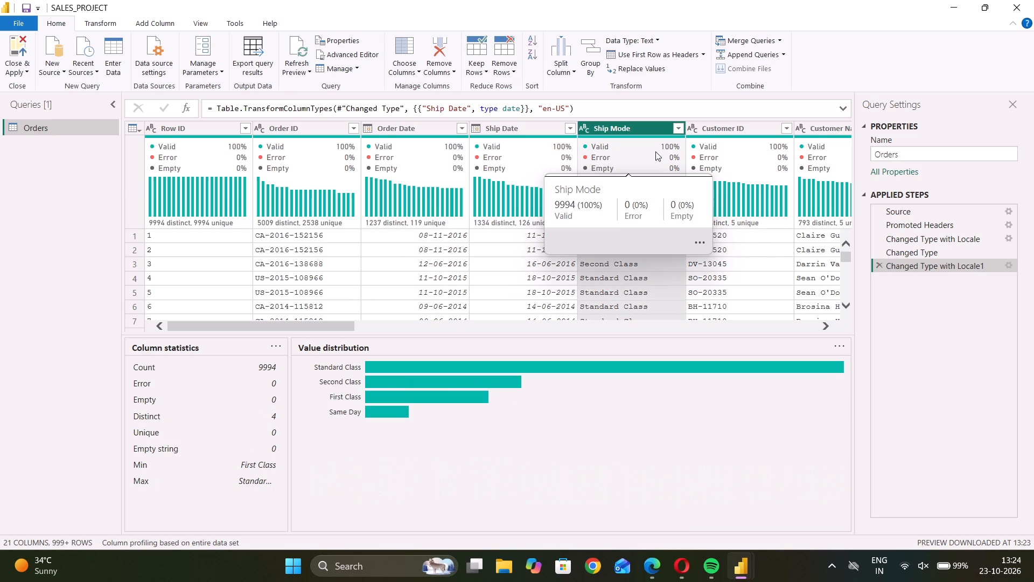
{"action": "left_click", "coordinate": [764, 172]}
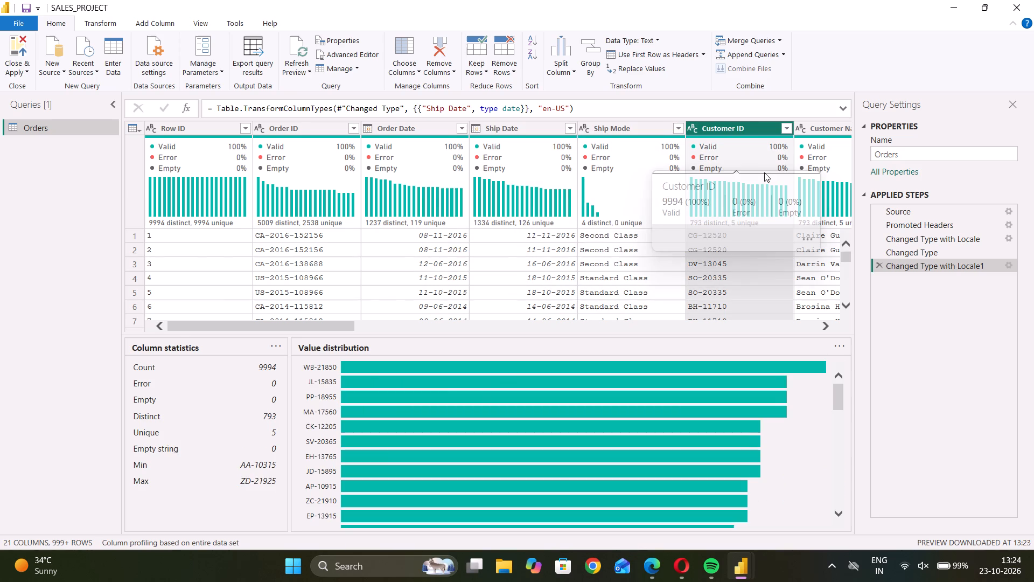
{"action": "key", "text": "Right"}
{"action": "key", "text": "Right"}
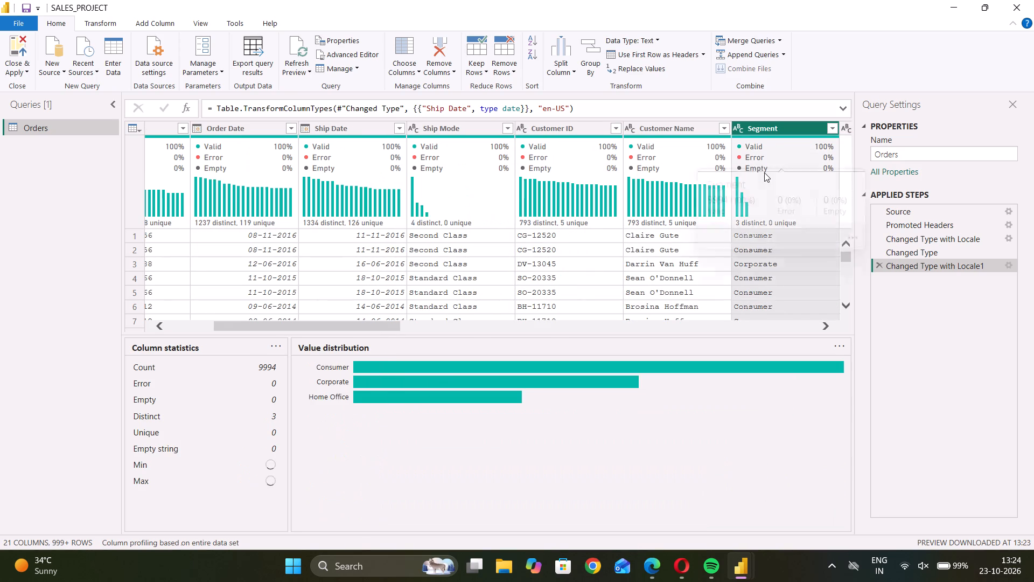
{"action": "key", "text": "Right"}
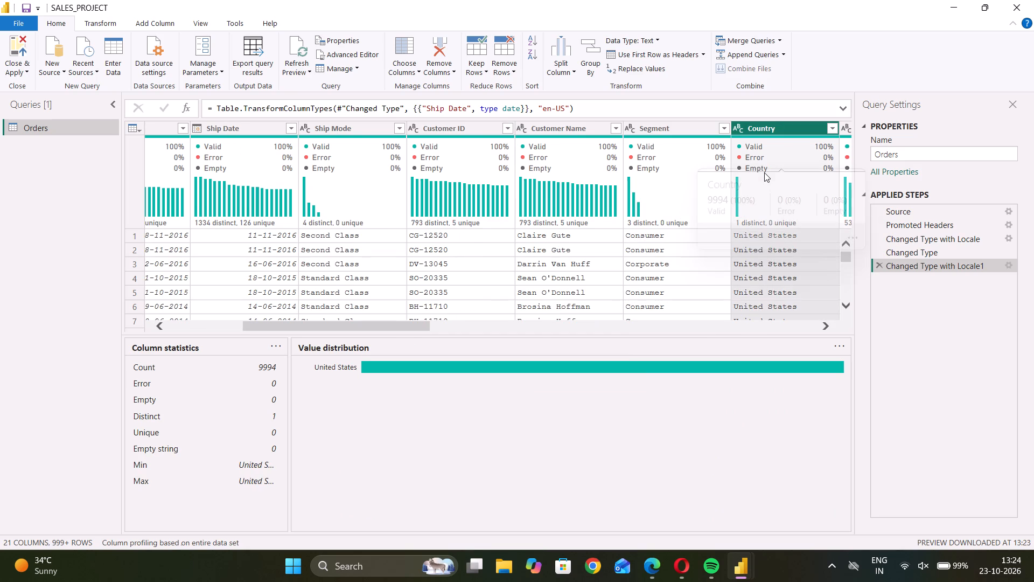
{"action": "key", "text": "Right"}
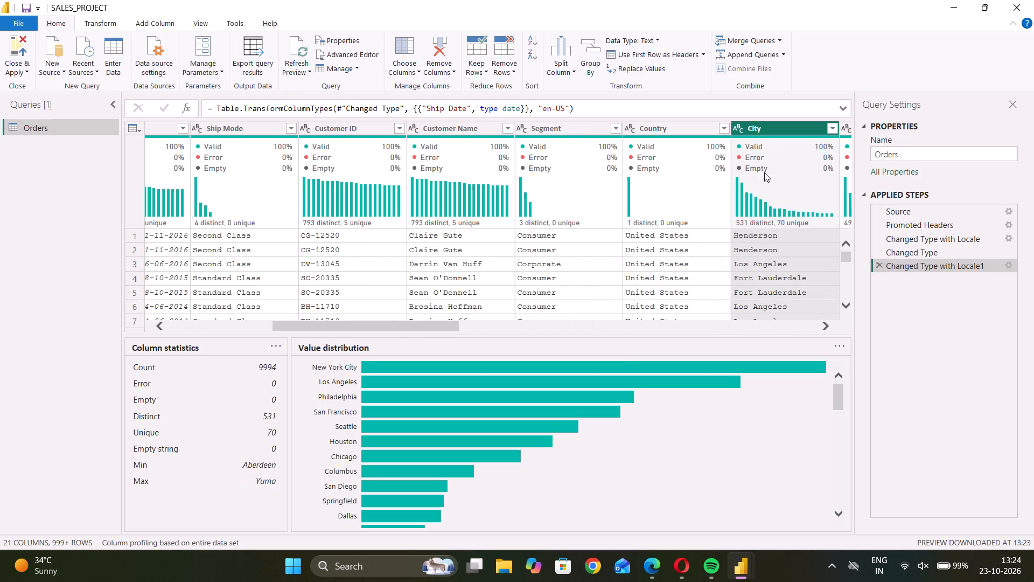
{"action": "key", "text": "Right"}
{"action": "key", "text": "Right"}
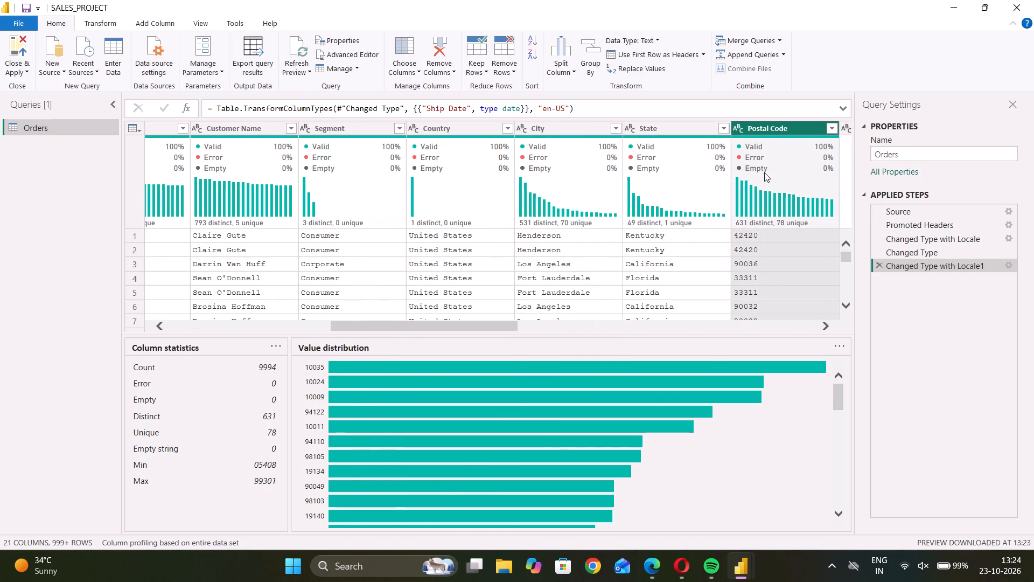
{"action": "key", "text": "Right"}
Examine the column statistics and value distribution of each remaining Orders column from Product ID through Profit.
{"action": "key", "text": "Right"}
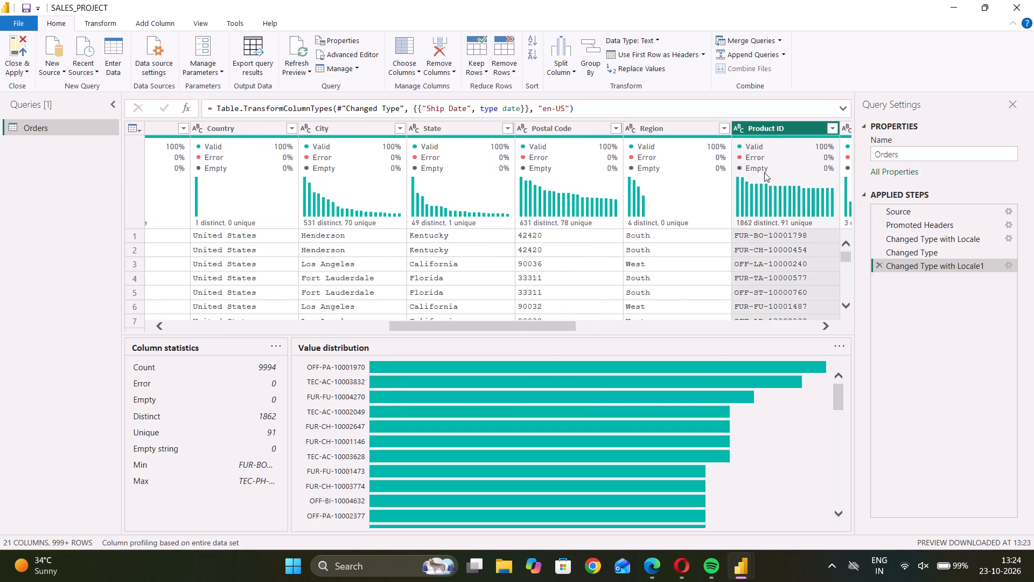
{"action": "key", "text": "Right"}
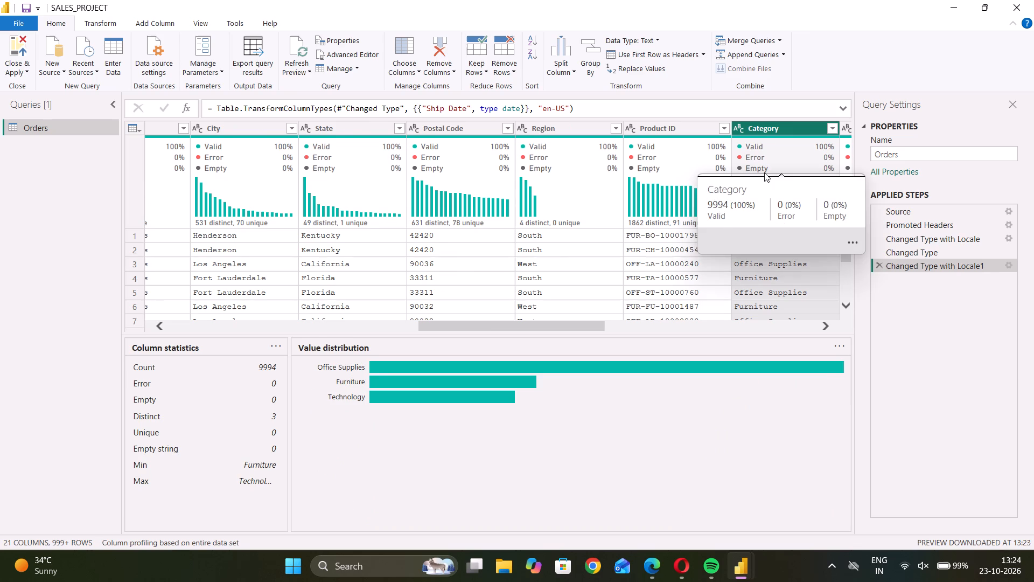
{"action": "key", "text": "Right"}
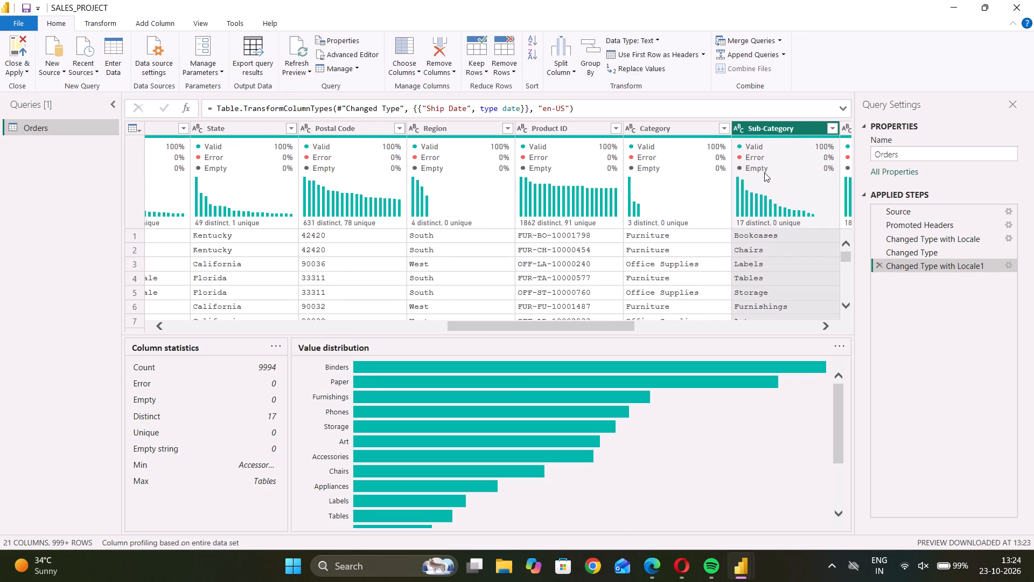
{"action": "key", "text": "Right"}
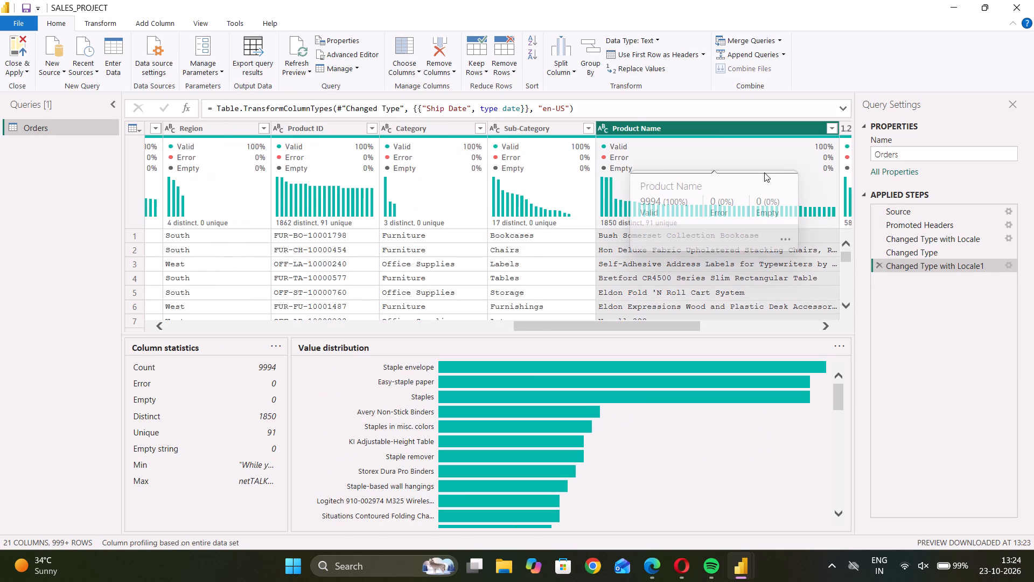
{"action": "key", "text": "Right"}
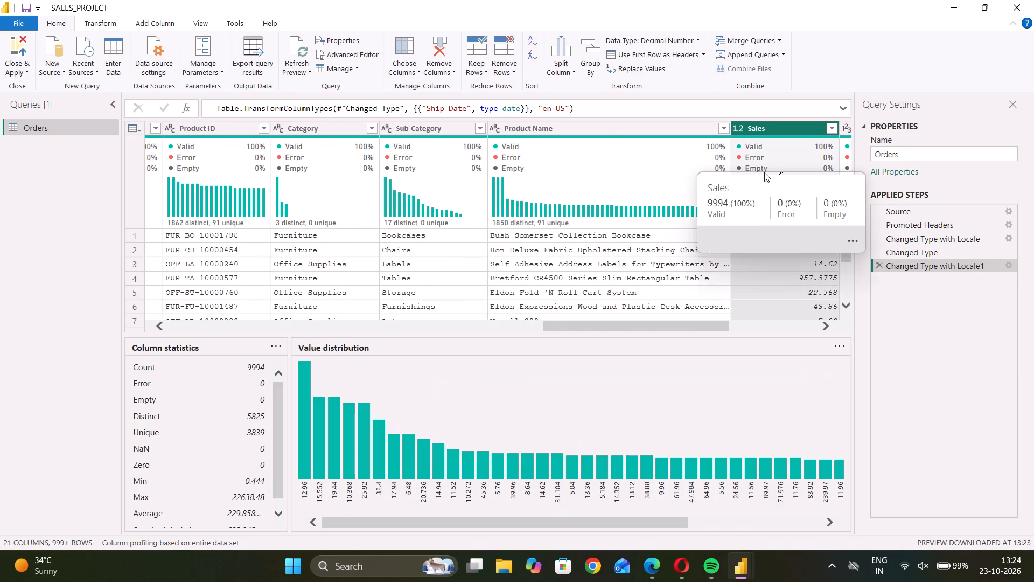
{"action": "key", "text": "Right"}
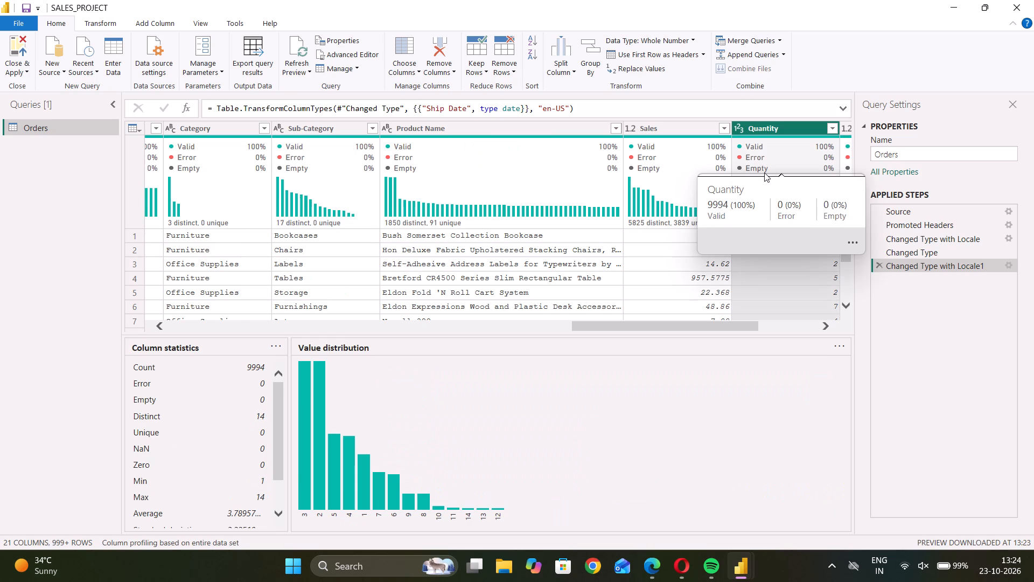
{"action": "key", "text": "Right"}
{"action": "key", "text": "Right"}
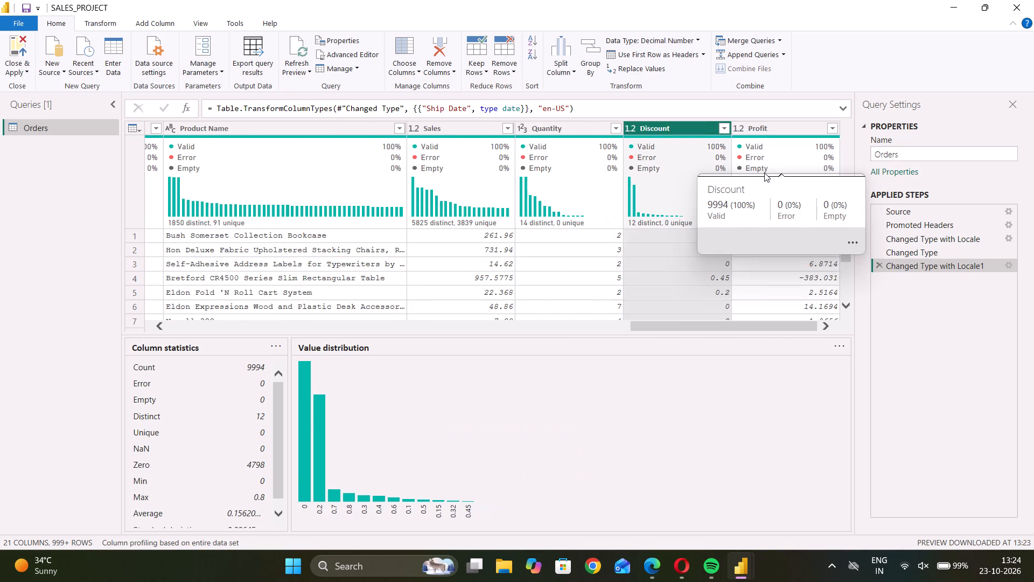
{"action": "key", "text": "Right"}
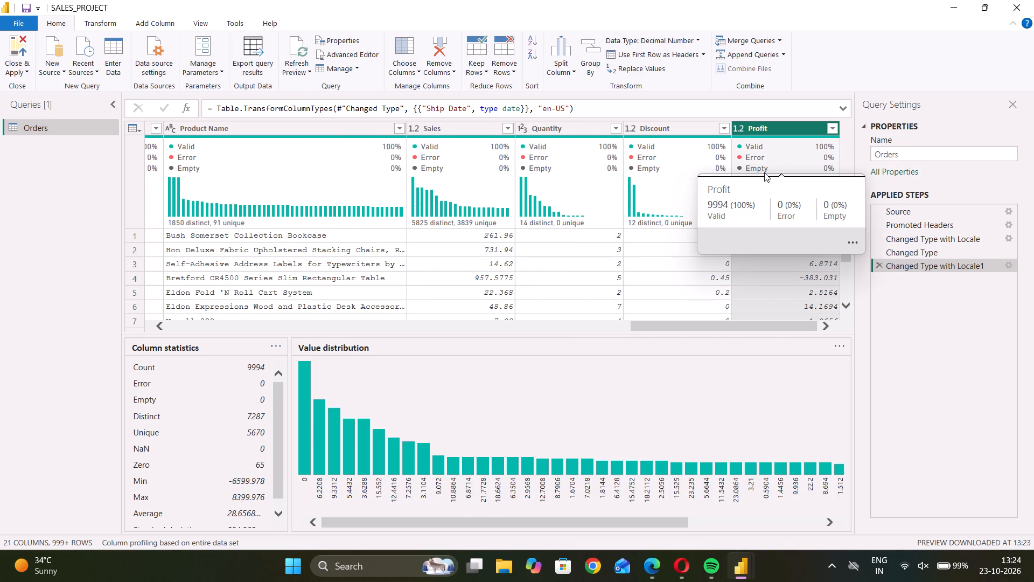
Return to the report view and examine the formulas of the Total Orders, Total Profit, Total Sales, Unique Products and Units Sold measures.
{"action": "left_click", "coordinate": [951, 0]}
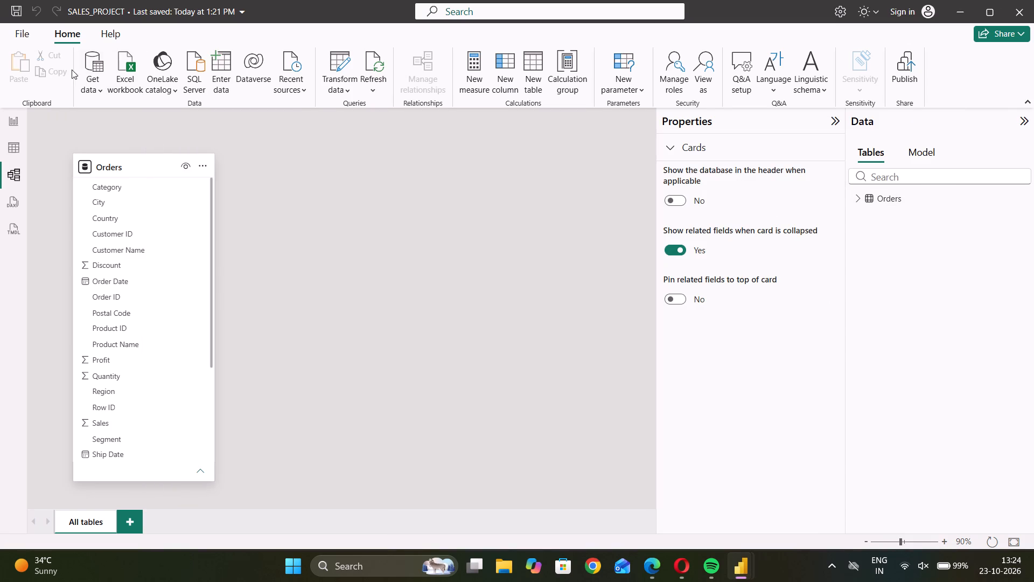
{"action": "left_click", "coordinate": [11, 124]}
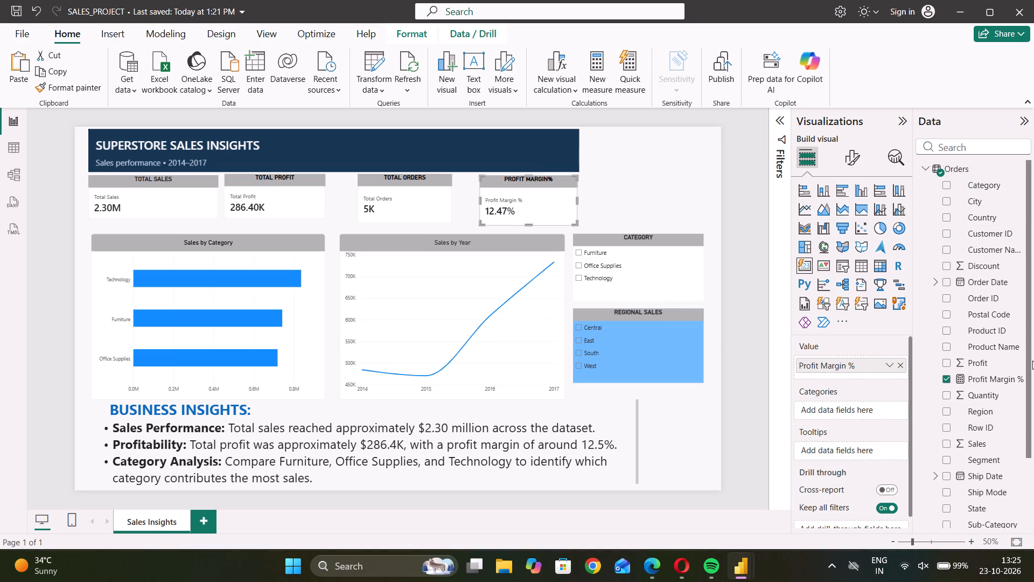
{"action": "left_click_drag", "start_coordinate": [1032, 361], "coordinate": [1021, 481]}
{"action": "left_click", "coordinate": [1027, 480]}
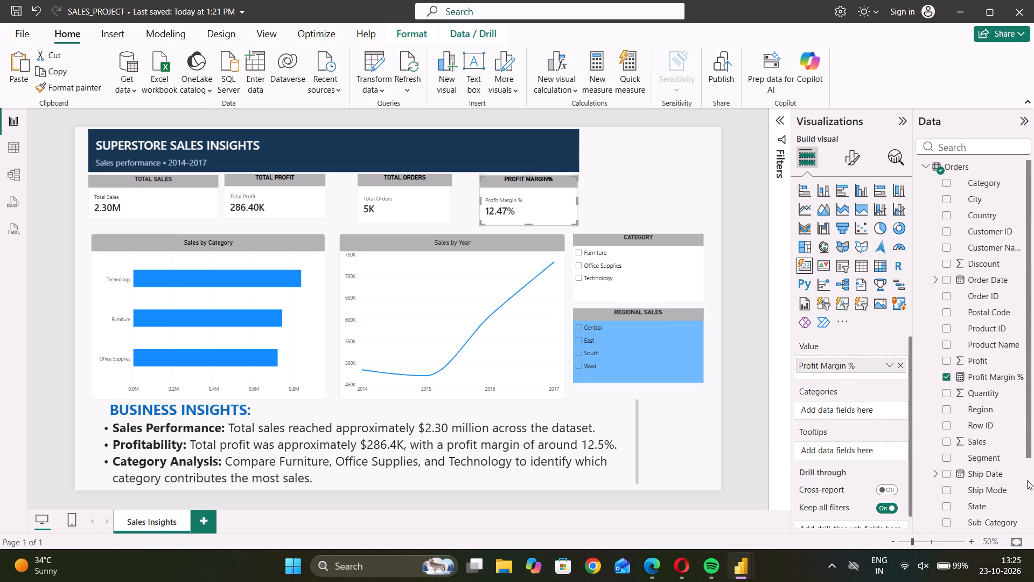
{"action": "left_click", "coordinate": [997, 455]}
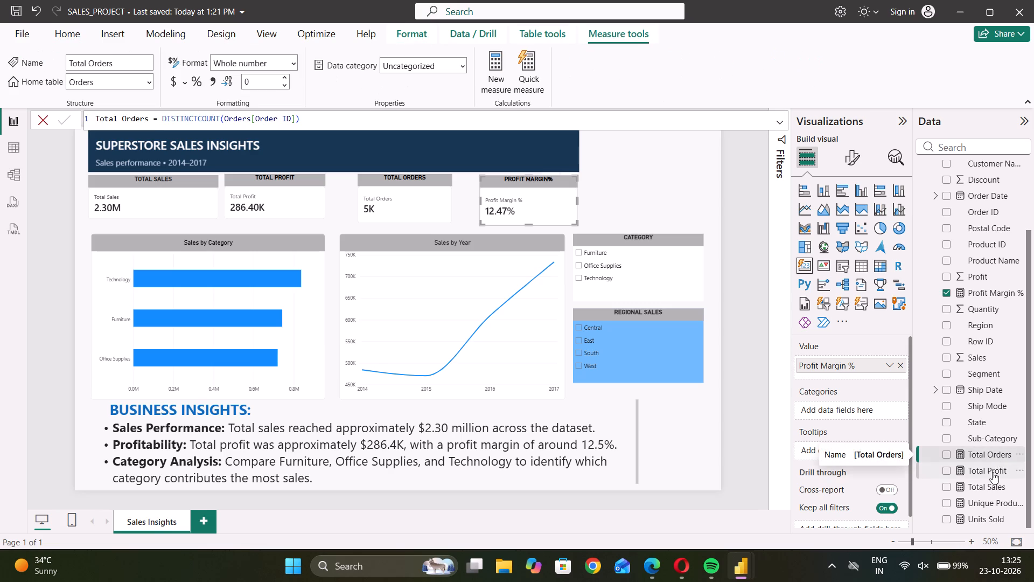
{"action": "left_click", "coordinate": [993, 472]}
{"action": "left_click", "coordinate": [994, 489]}
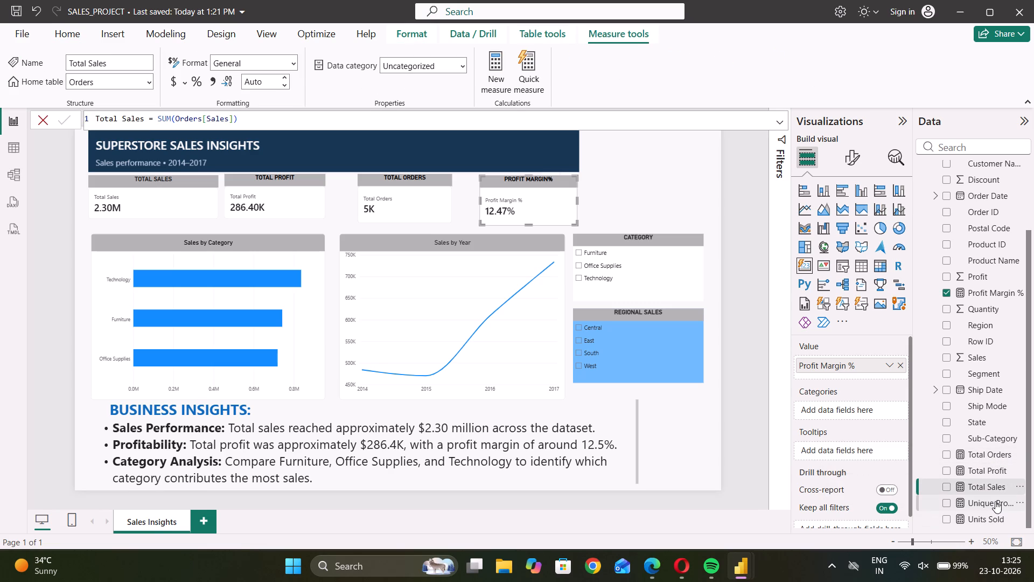
{"action": "left_click", "coordinate": [995, 501]}
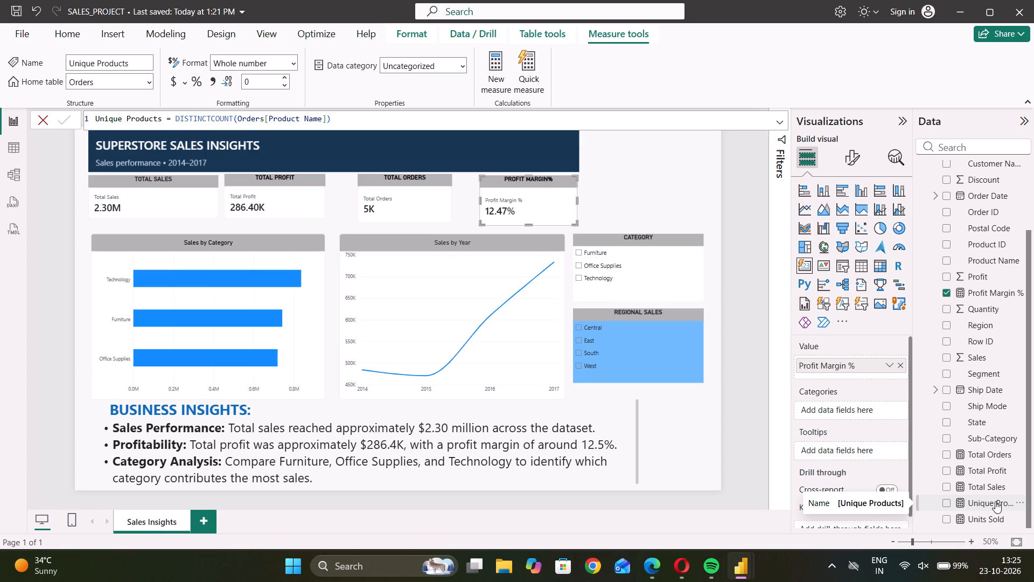
{"action": "left_click", "coordinate": [982, 525]}
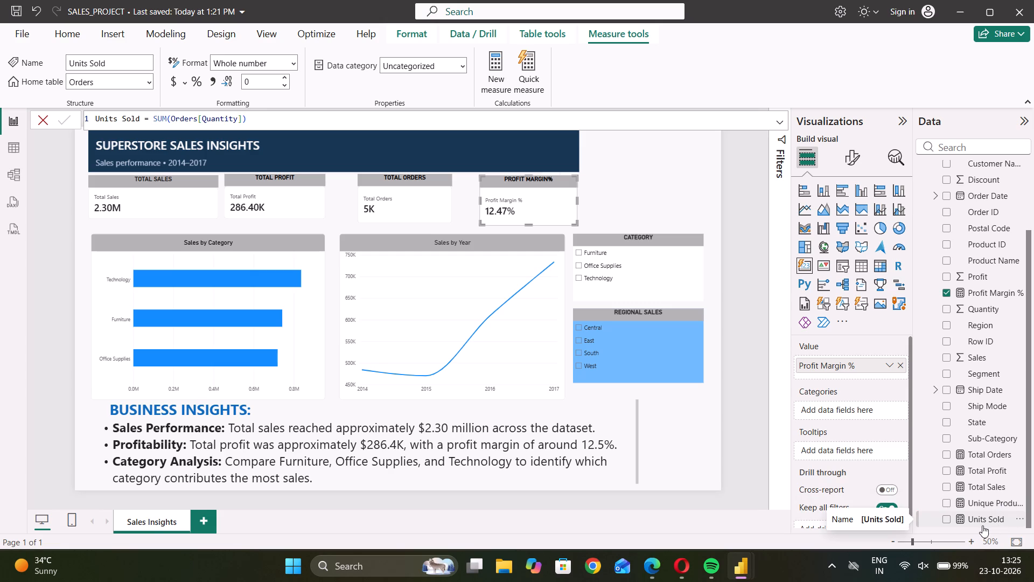
{"action": "left_click", "coordinate": [1030, 184]}
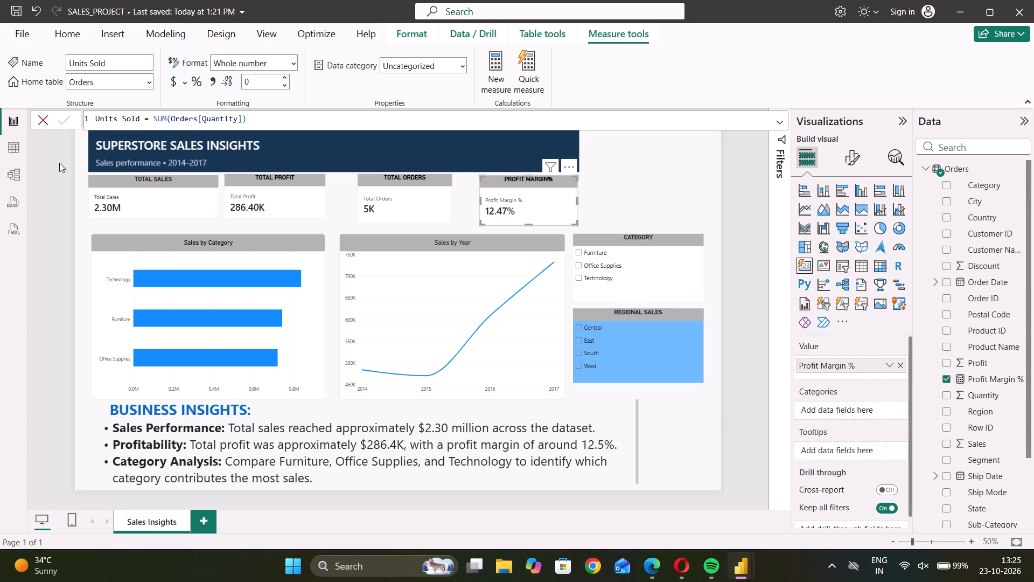
Add a new report page and insert a stacked bar chart of Total Sales by Country.
{"action": "left_click", "coordinate": [204, 524]}
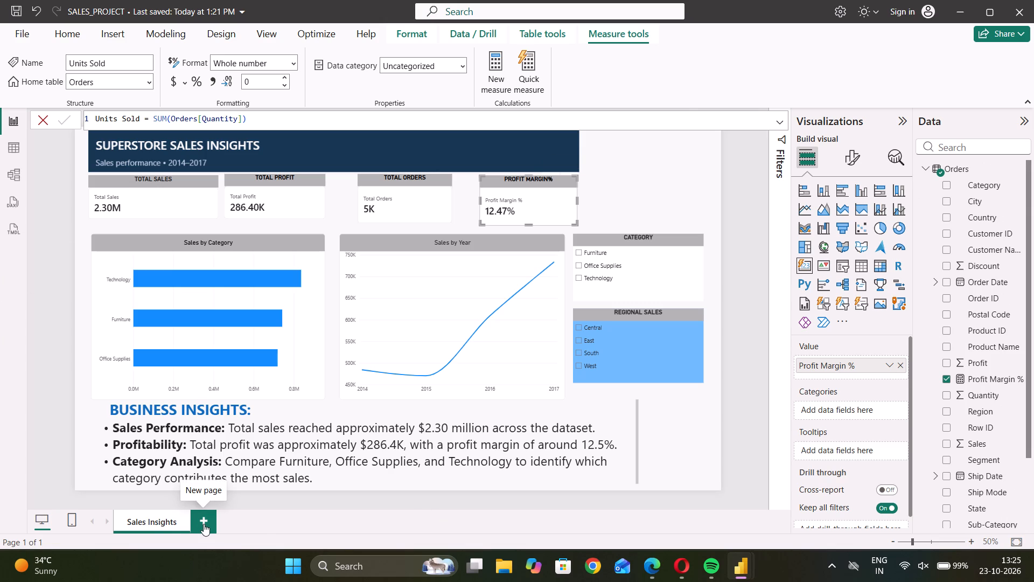
{"action": "left_click", "coordinate": [344, 210]}
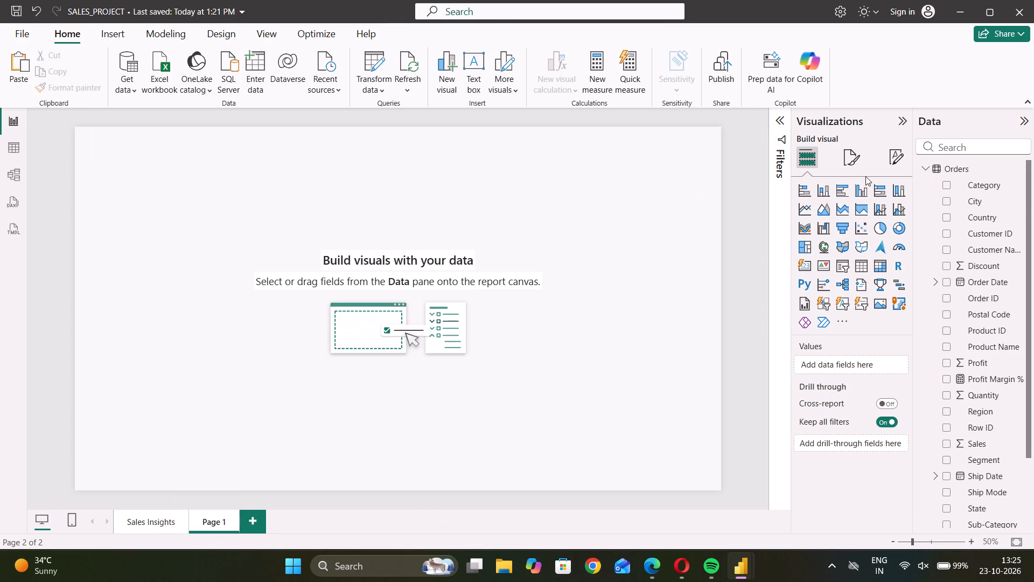
{"action": "left_click", "coordinate": [802, 188]}
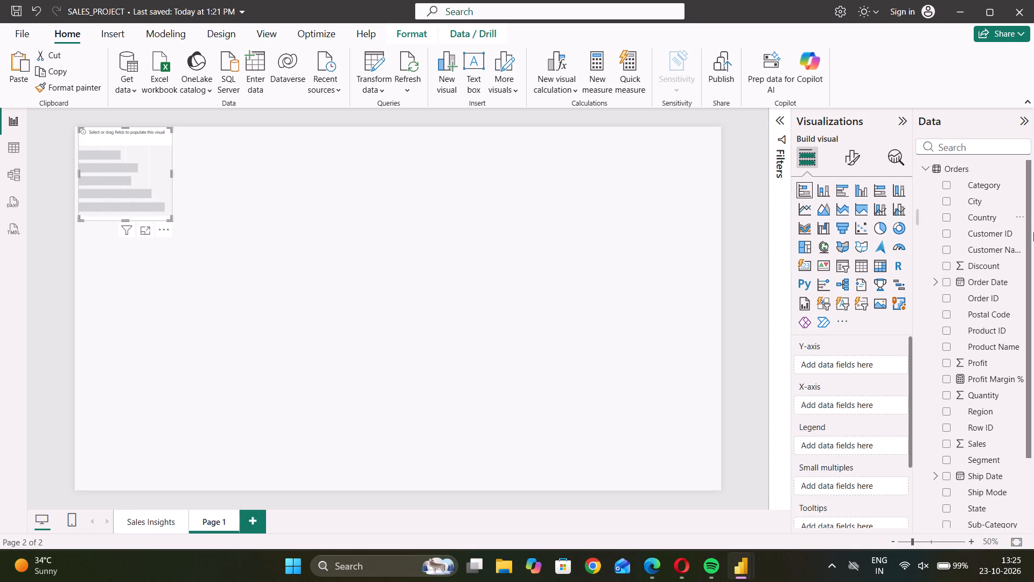
{"action": "left_click", "coordinate": [947, 217]}
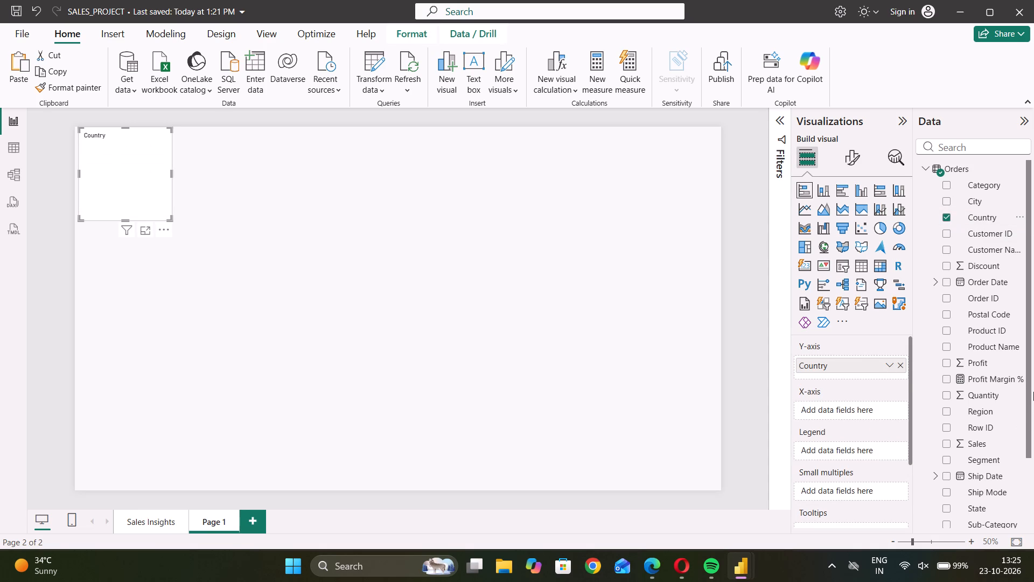
{"action": "left_click", "coordinate": [1029, 508]}
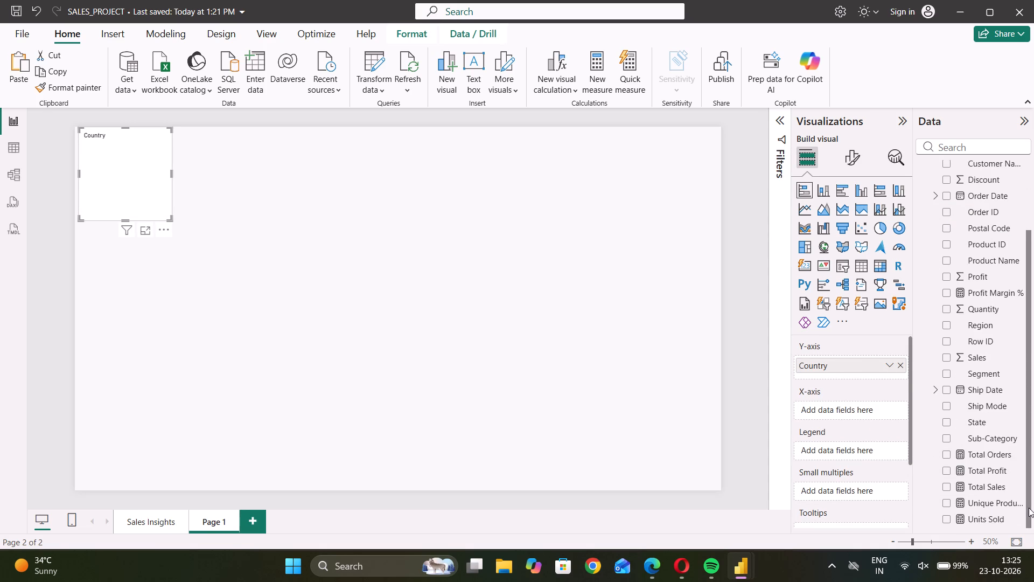
{"action": "left_click", "coordinate": [949, 489]}
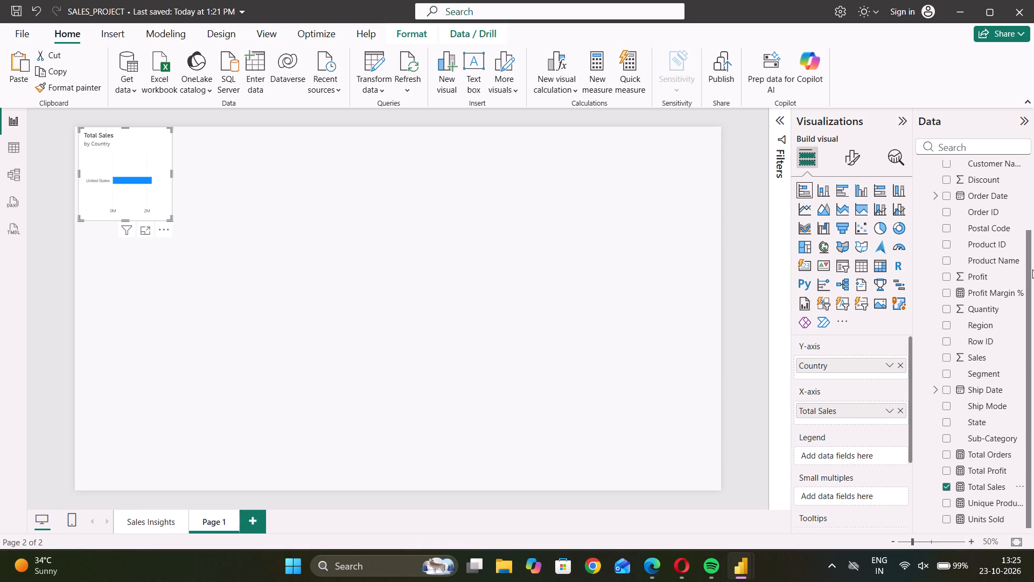
Change the bar chart to Total Sales by City, removing Country and a trial Customer Name legend.
{"action": "left_click_drag", "start_coordinate": [1028, 274], "coordinate": [1033, 207]}
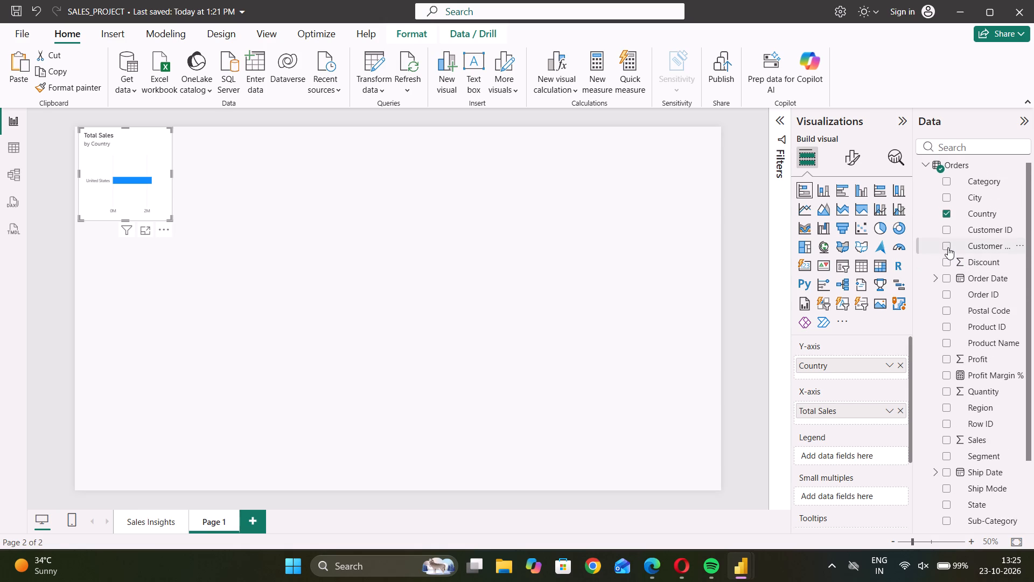
{"action": "left_click", "coordinate": [948, 246]}
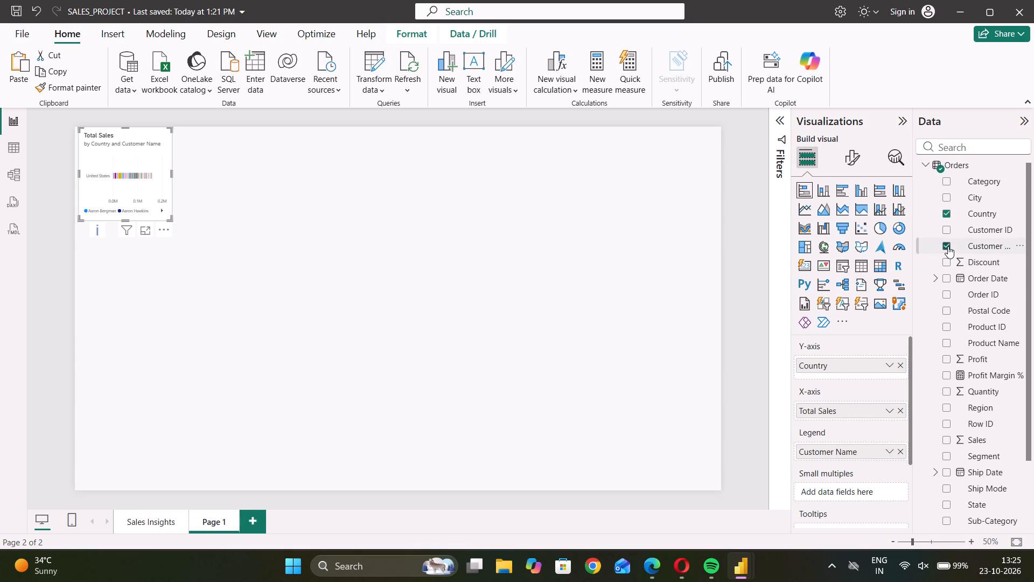
{"action": "left_click", "coordinate": [945, 215]}
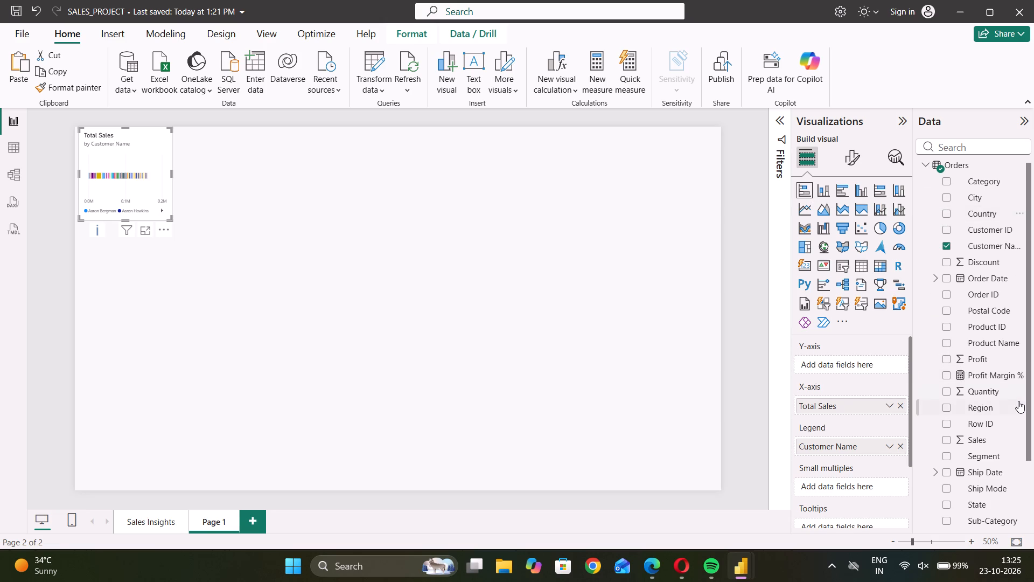
{"action": "left_click", "coordinate": [1030, 298]}
{"action": "left_click", "coordinate": [897, 447]}
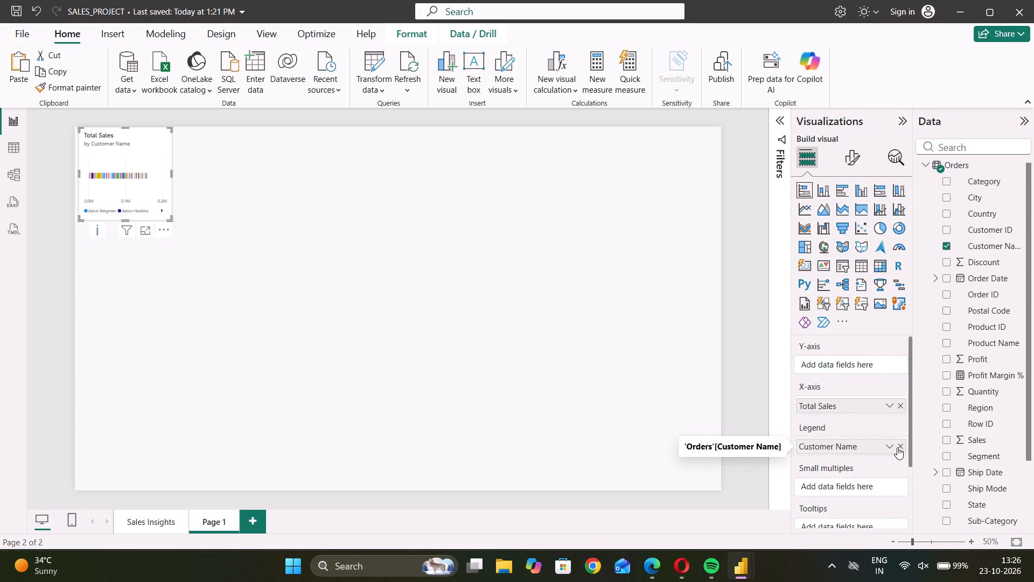
{"action": "left_click", "coordinate": [947, 199]}
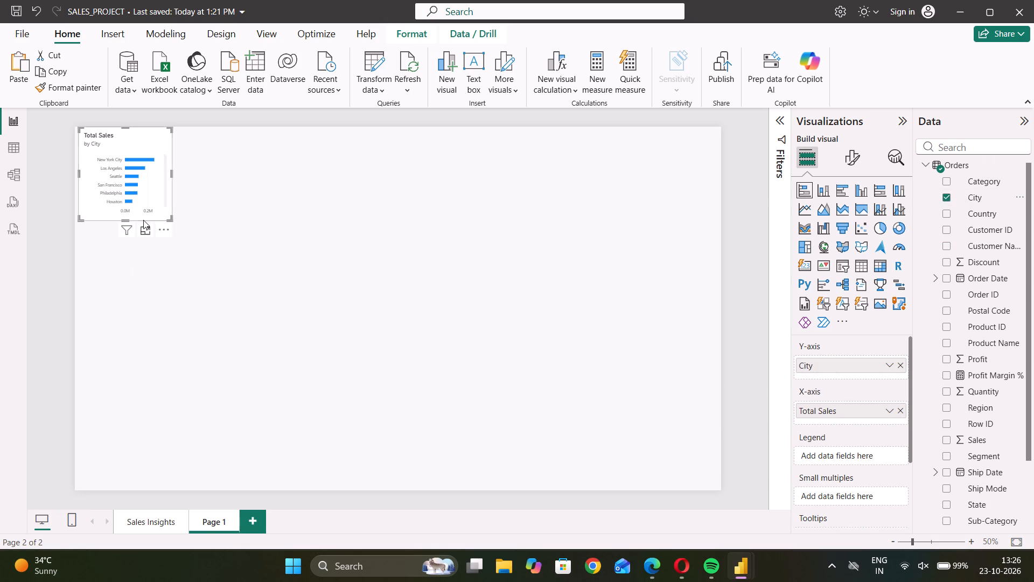
Enlarge the Total Sales by City chart to about a third of the page width and nearly the full page height.
{"action": "left_click_drag", "start_coordinate": [171, 218], "coordinate": [175, 230]}
{"action": "left_click_drag", "start_coordinate": [175, 230], "coordinate": [286, 458]}
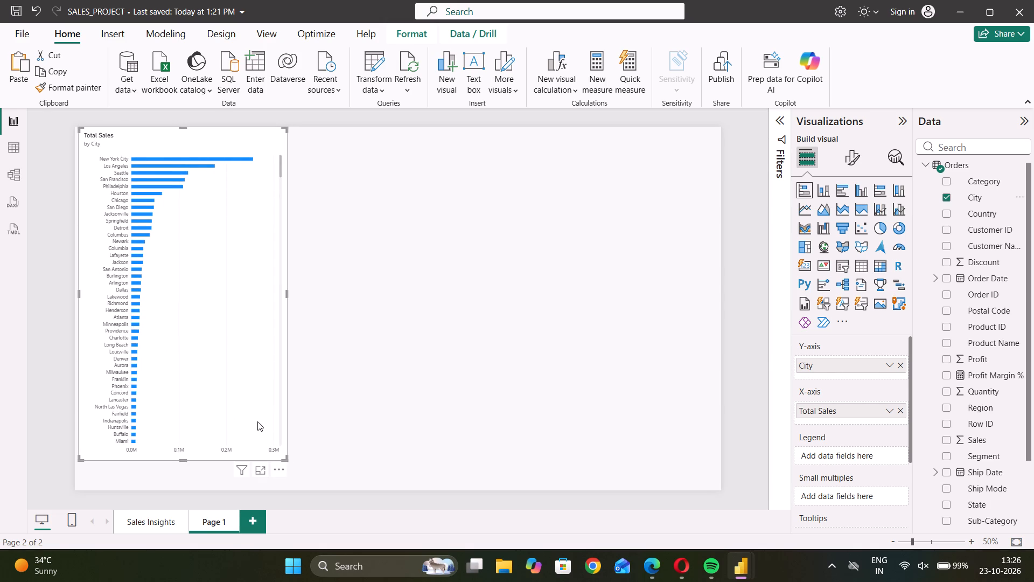
View the Total Sales by City chart in focus mode, and return to the report page.
{"action": "left_click", "coordinate": [261, 468]}
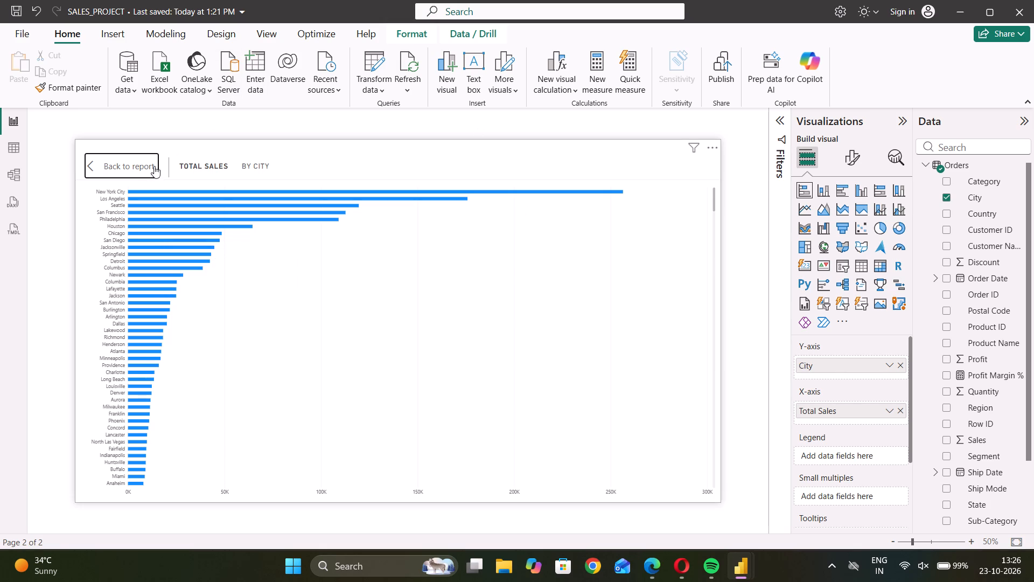
{"action": "left_click", "coordinate": [111, 168]}
Add an empty card visual beside the Total Sales by City chart.
{"action": "left_click", "coordinate": [456, 281]}
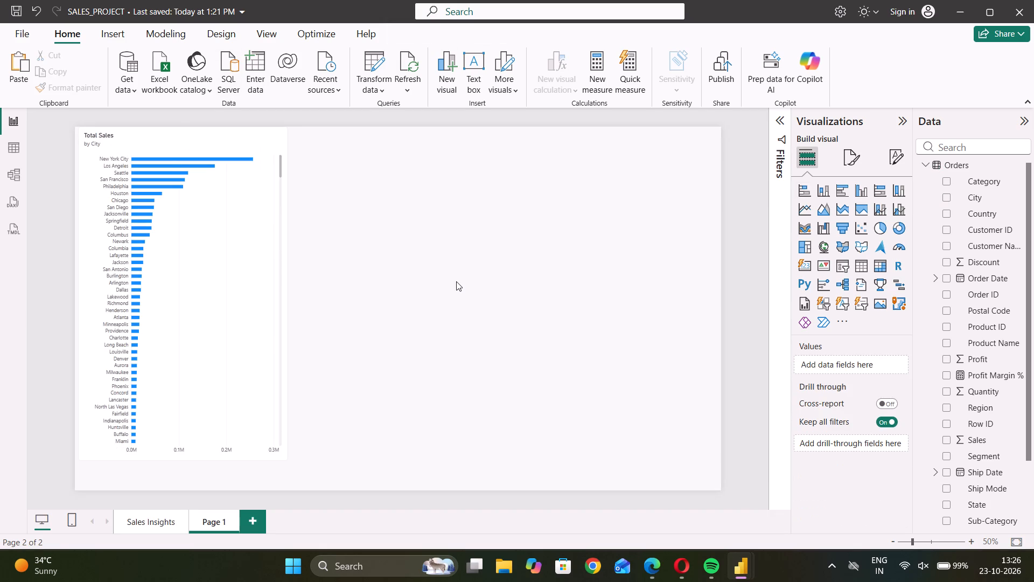
{"action": "left_click", "coordinate": [805, 268]}
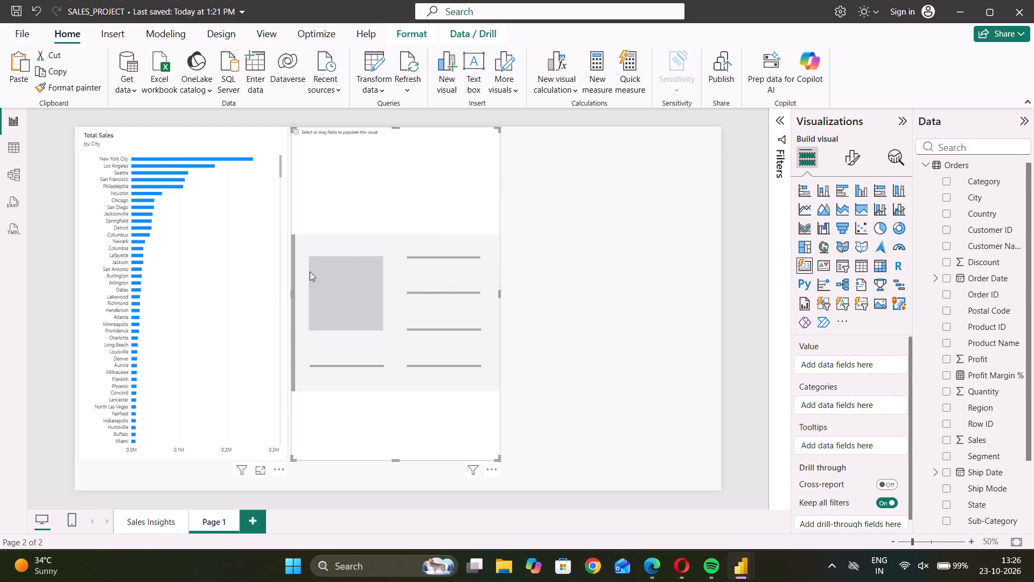
Look through the Orders fields and measures for the card, and start a new measure in the Orders table.
{"action": "scroll", "coordinate": [994, 448], "scroll_direction": "down", "scroll_amount": 4}
{"action": "scroll", "coordinate": [967, 354], "scroll_direction": "up", "scroll_amount": 4}
{"action": "scroll", "coordinate": [966, 308], "scroll_direction": "down", "scroll_amount": 2}
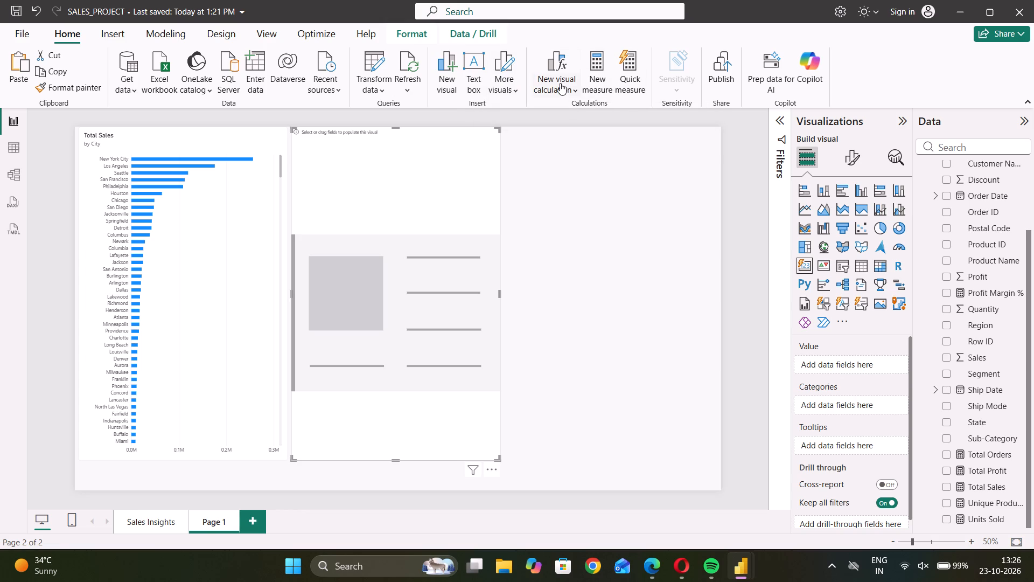
{"action": "left_click", "coordinate": [598, 64]}
{"action": "left_click", "coordinate": [604, 198]}
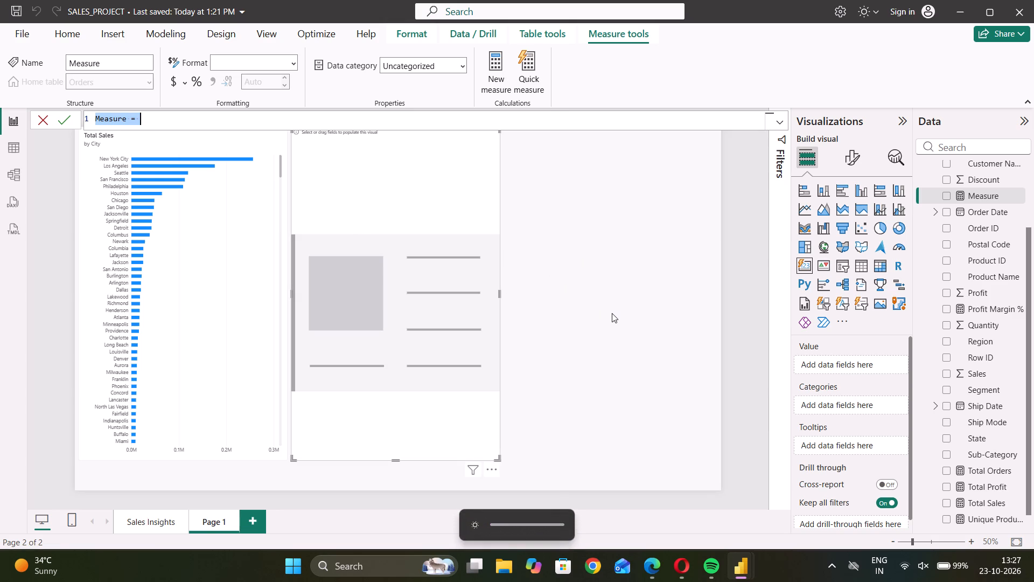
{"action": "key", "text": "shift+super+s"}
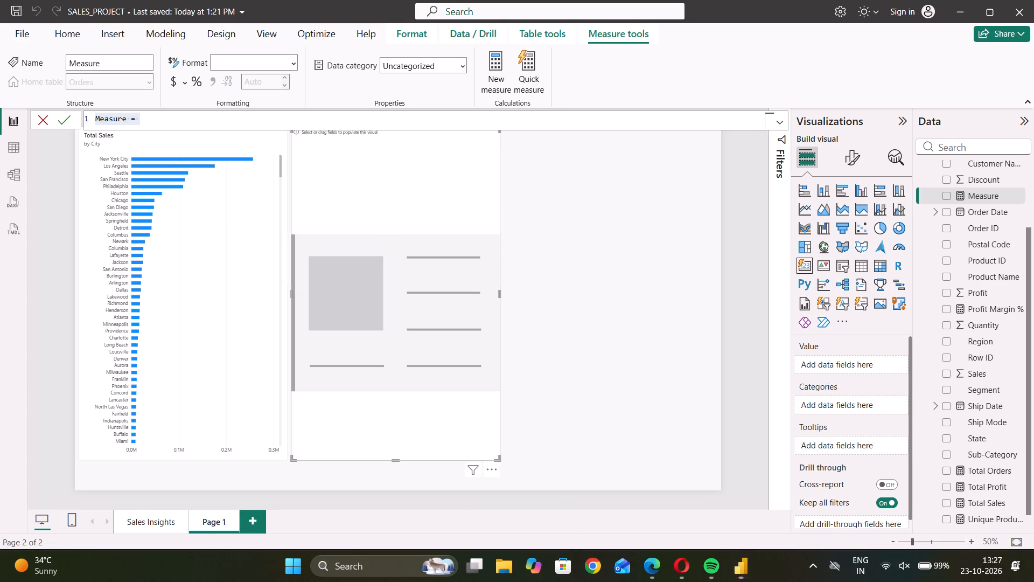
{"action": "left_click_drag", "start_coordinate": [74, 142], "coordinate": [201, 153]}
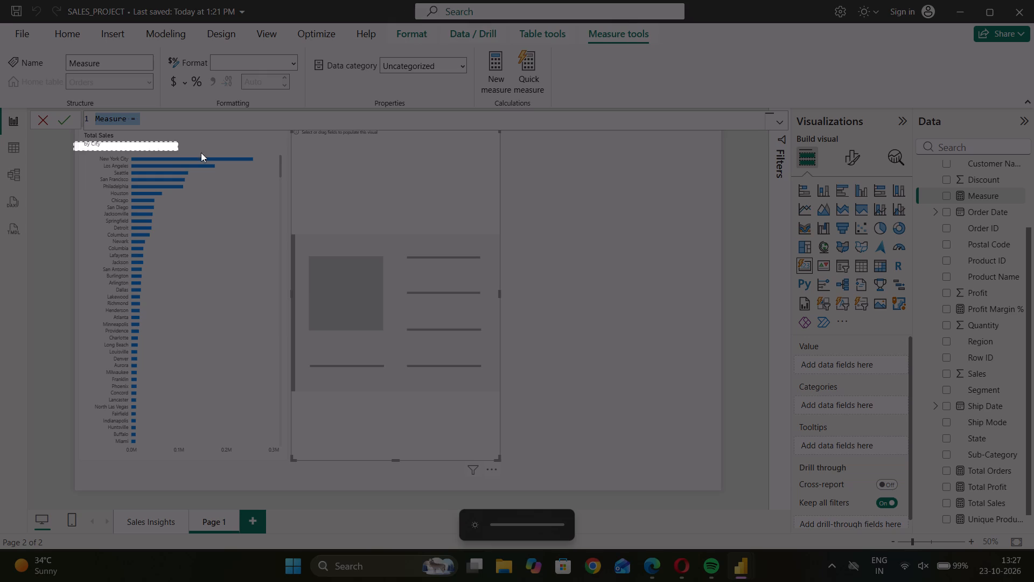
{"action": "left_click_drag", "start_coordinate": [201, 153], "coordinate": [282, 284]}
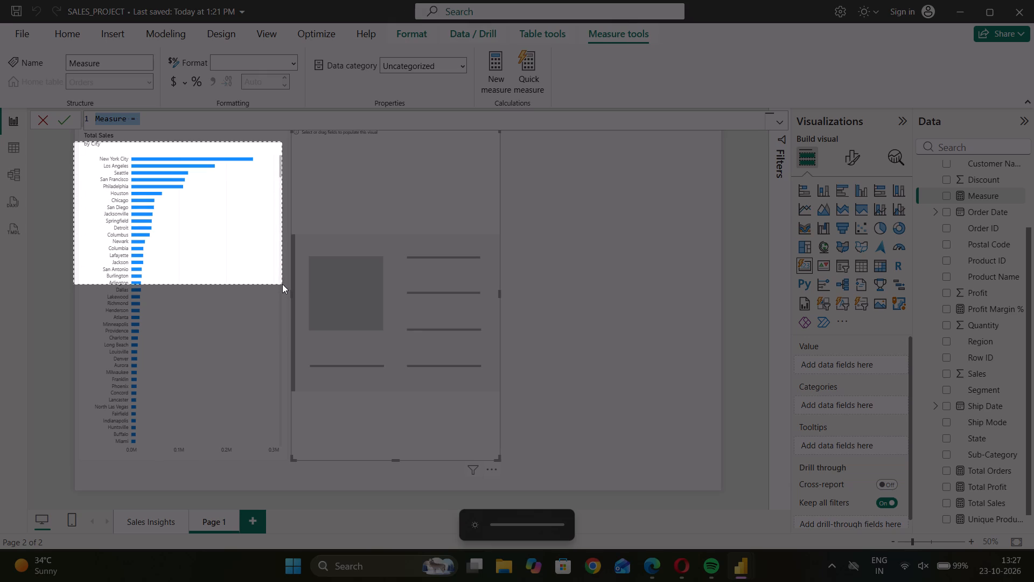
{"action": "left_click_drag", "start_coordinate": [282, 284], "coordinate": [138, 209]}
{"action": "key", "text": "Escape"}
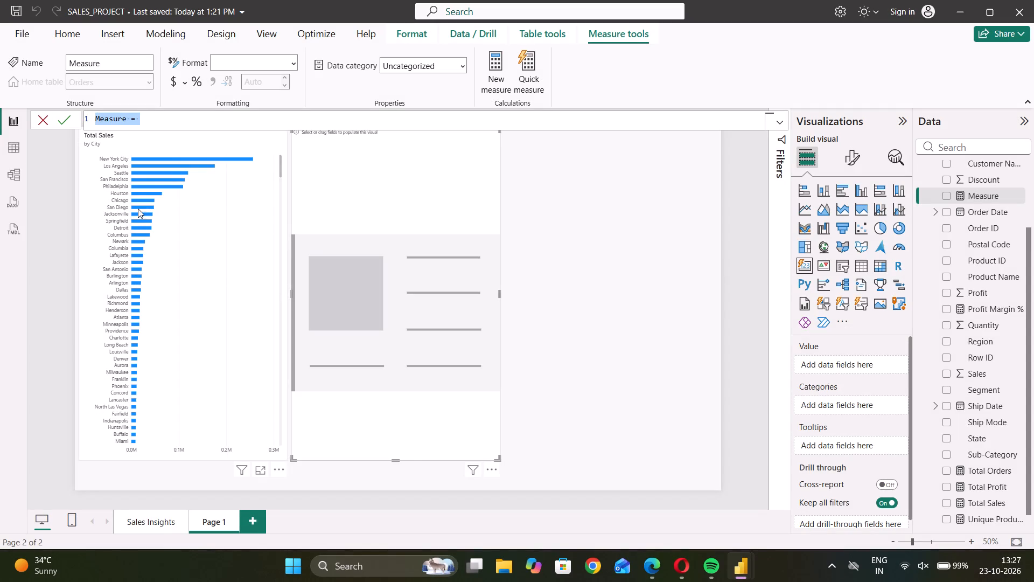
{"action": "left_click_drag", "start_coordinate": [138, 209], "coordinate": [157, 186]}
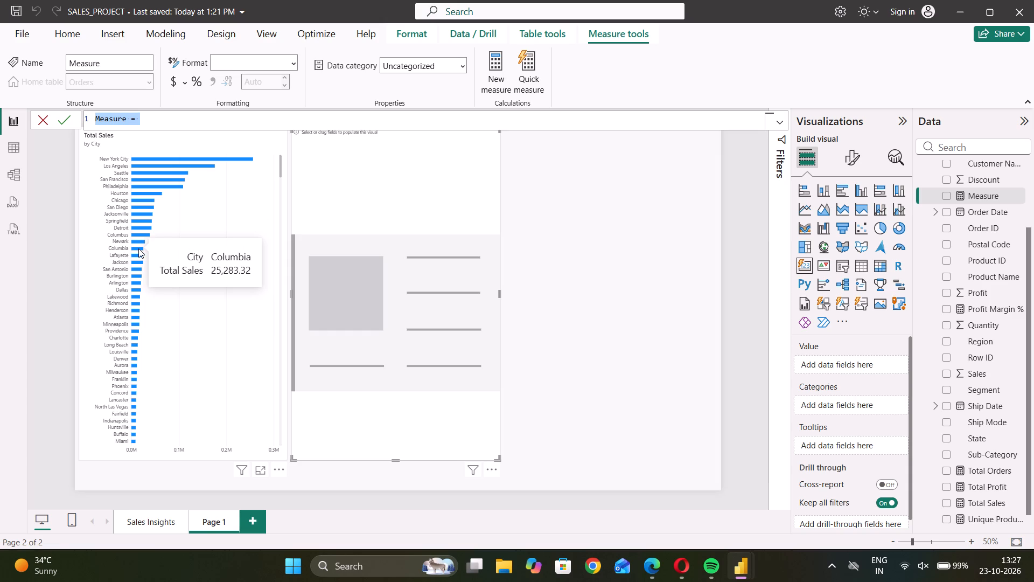
Capture a screen snip of the upper part of the Total Sales by City chart, including the Columbia tooltip.
{"action": "key", "text": "shift+super+s"}
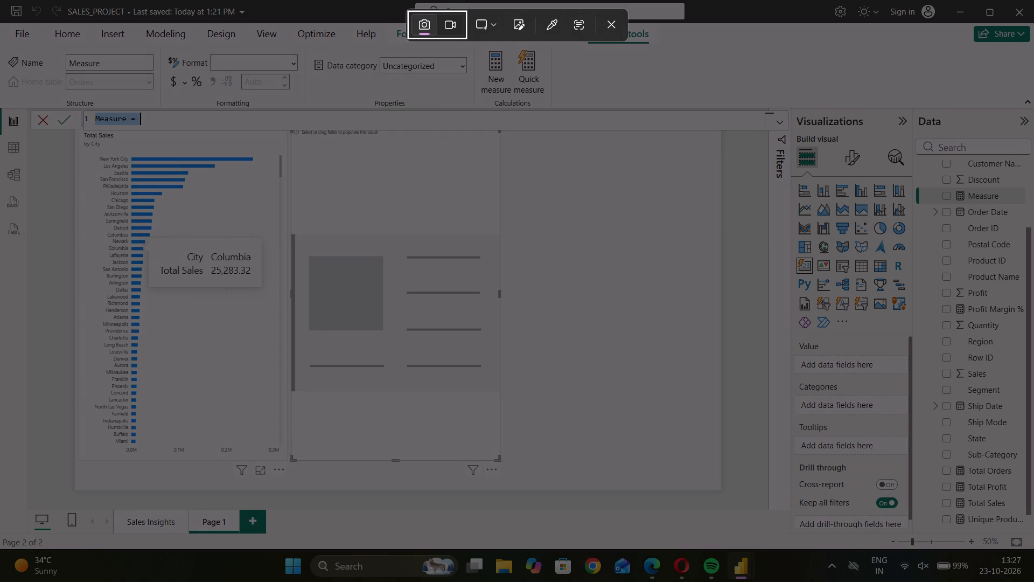
{"action": "left_click_drag", "start_coordinate": [75, 131], "coordinate": [270, 320]}
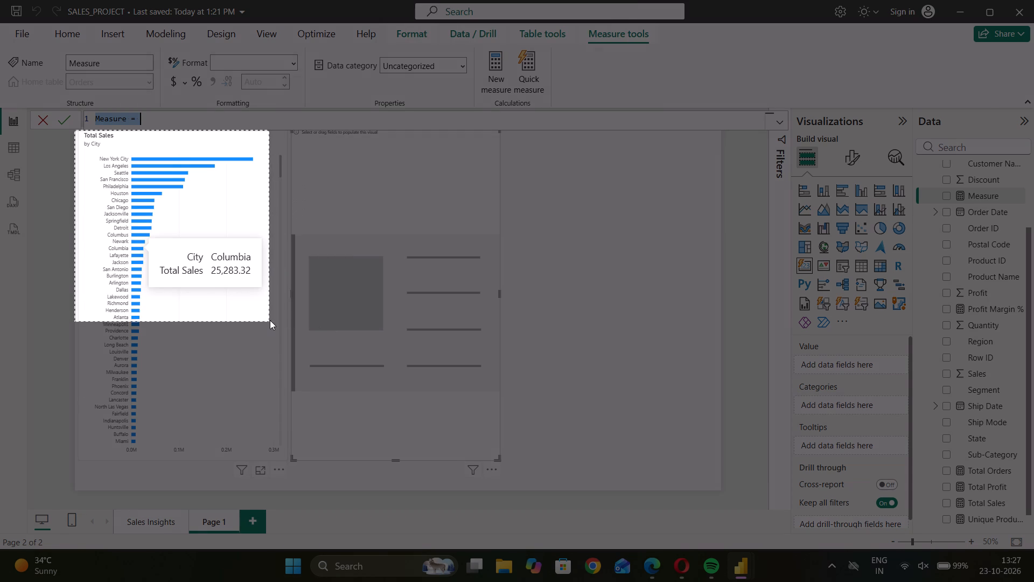
{"action": "left_click_drag", "start_coordinate": [270, 320], "coordinate": [275, 317]}
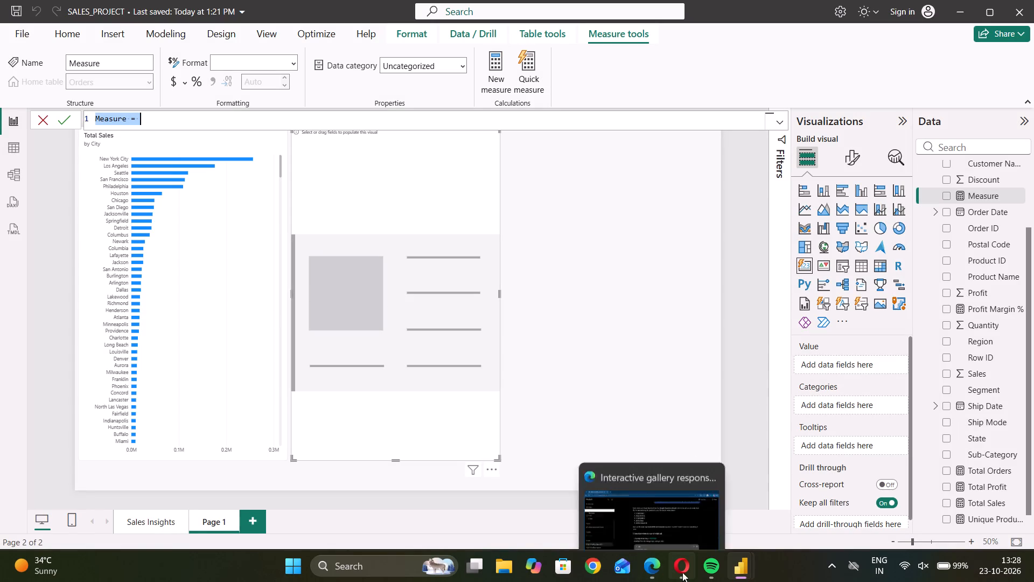
{"action": "left_click", "coordinate": [652, 570]}
{"action": "left_click", "coordinate": [523, 512]}
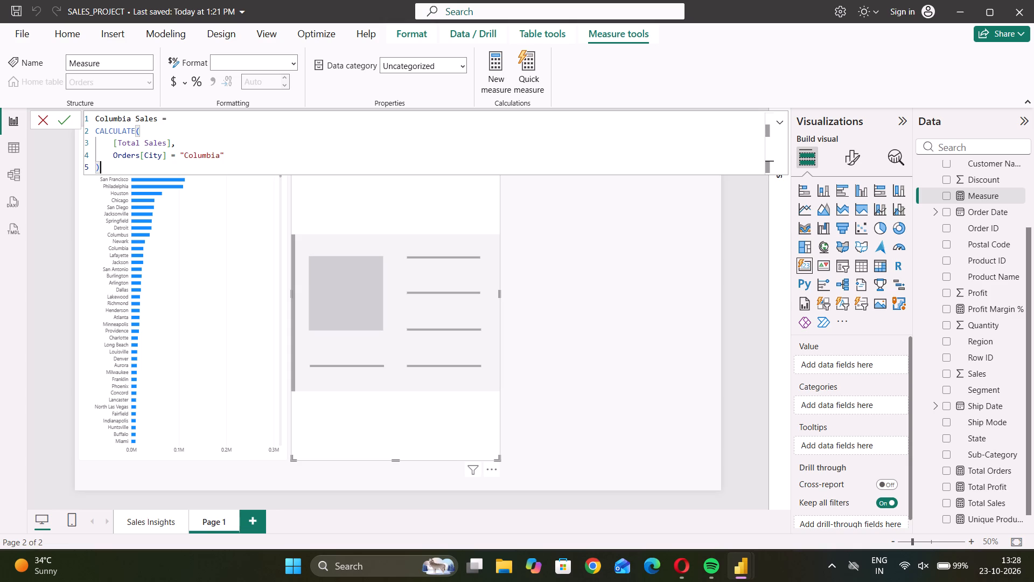
Condense the measure formula onto one line as Columbia Sales =CALCULATE([Total Sales],Orders[City] = "Columbia") and commit it.
{"action": "left_click", "coordinate": [96, 130]}
{"action": "key", "text": "BackSpace"}
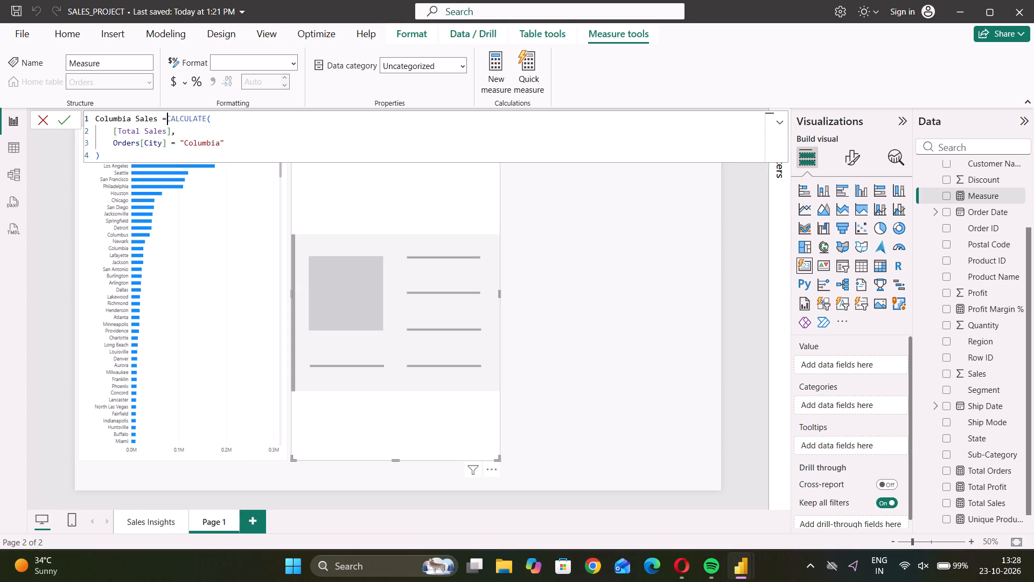
{"action": "left_click", "coordinate": [111, 131]}
{"action": "key", "text": "BackSpace"}
{"action": "key", "text": "BackSpace"}
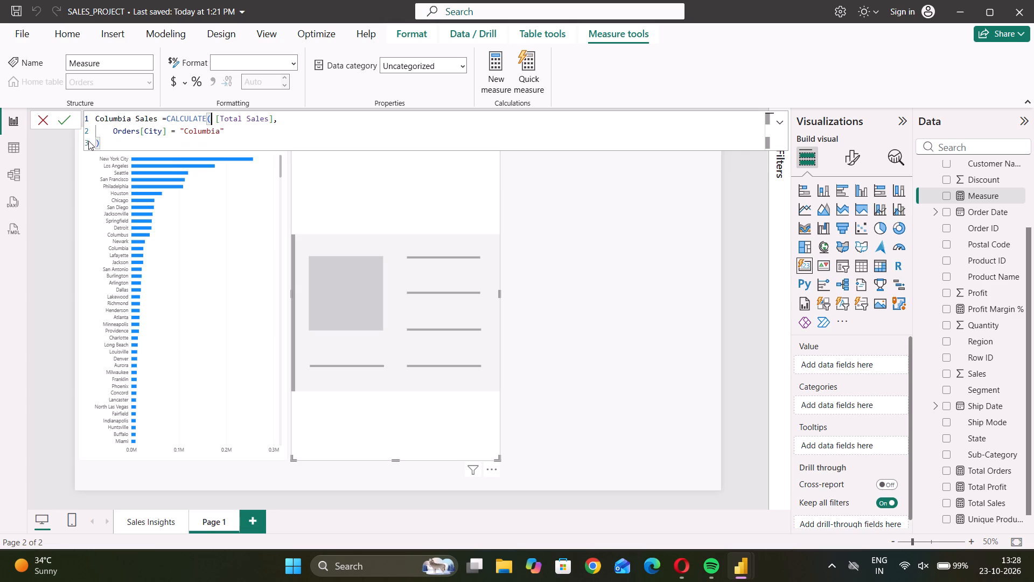
{"action": "left_click", "coordinate": [112, 132]}
{"action": "key", "text": "BackSpace"}
{"action": "key", "text": "BackSpace"}
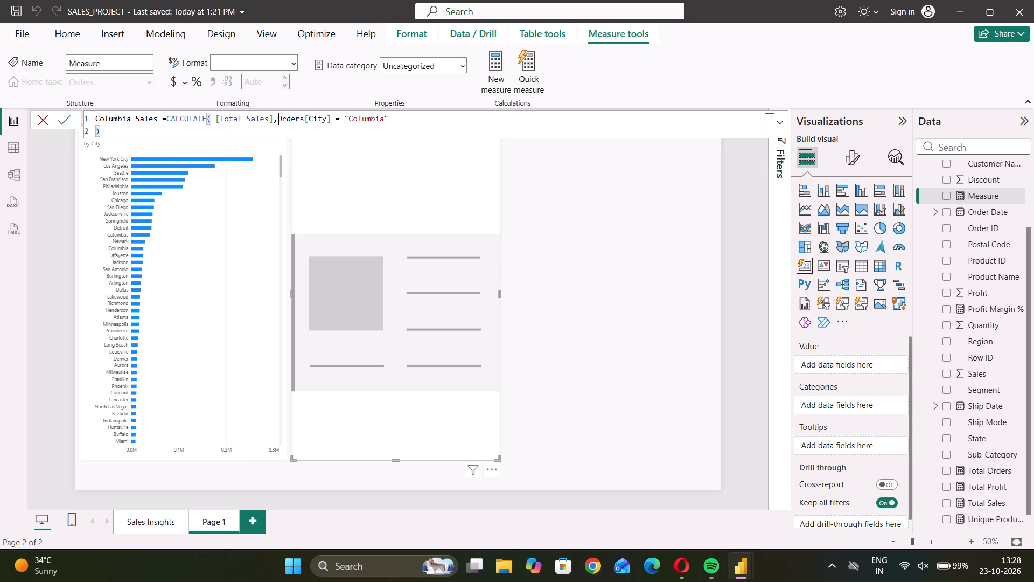
{"action": "key", "text": "Down"}
{"action": "key", "text": "Left"}
{"action": "key", "text": "BackSpace"}
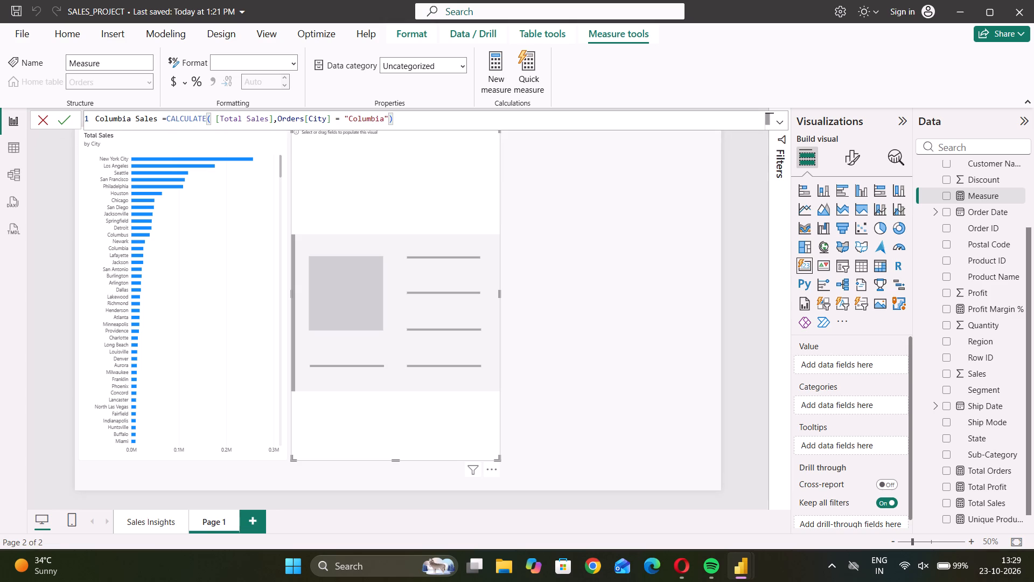
{"action": "left_click", "coordinate": [214, 121]}
{"action": "key", "text": "BackSpace"}
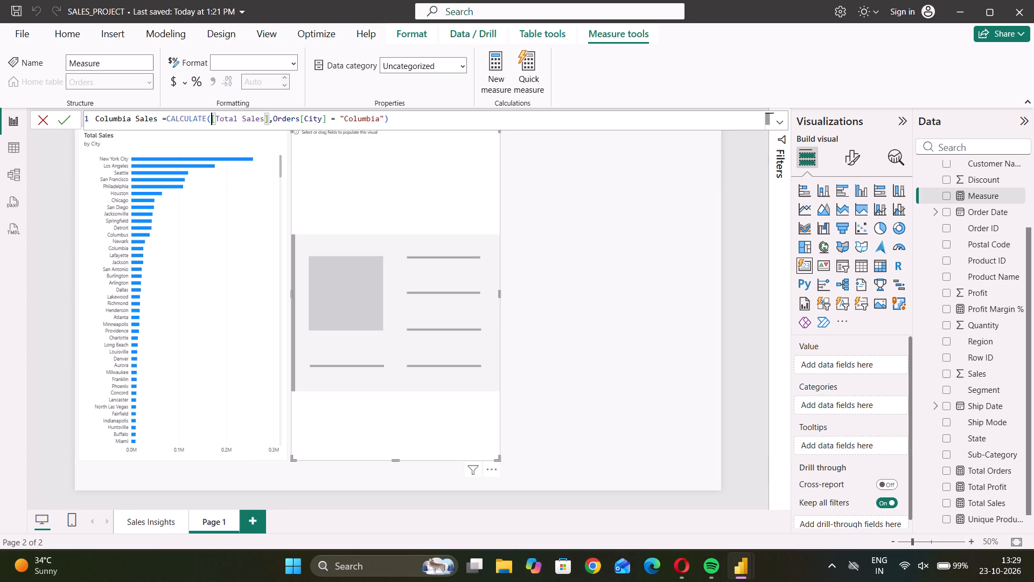
{"action": "left_click", "coordinate": [393, 120]}
{"action": "key", "text": "Return"}
Add the Columbia Sales measure from the Orders table as the empty card's value.
{"action": "scroll", "coordinate": [970, 262], "scroll_direction": "down", "scroll_amount": 3}
{"action": "scroll", "coordinate": [970, 262], "scroll_direction": "up", "scroll_amount": 3}
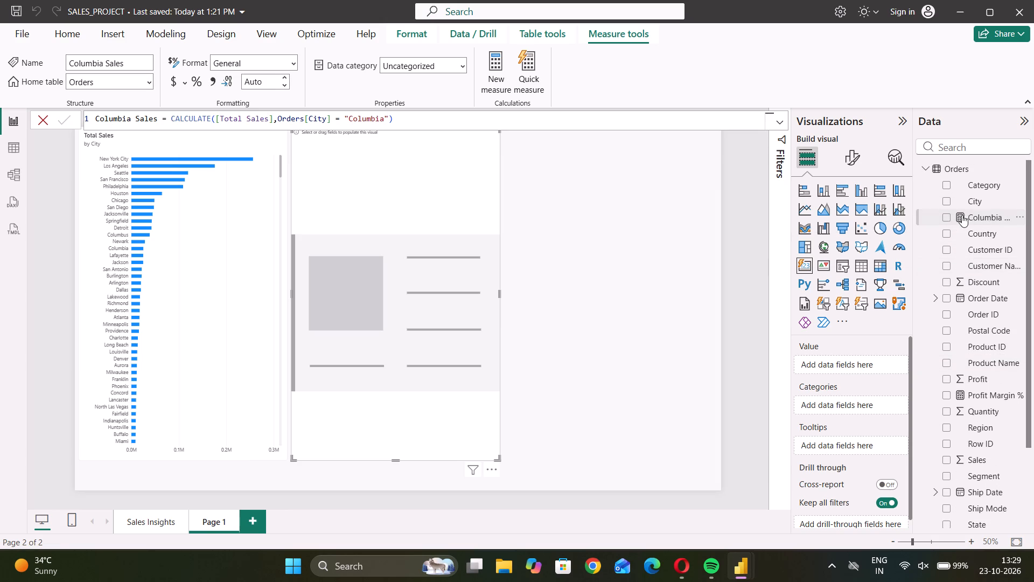
{"action": "left_click", "coordinate": [946, 218]}
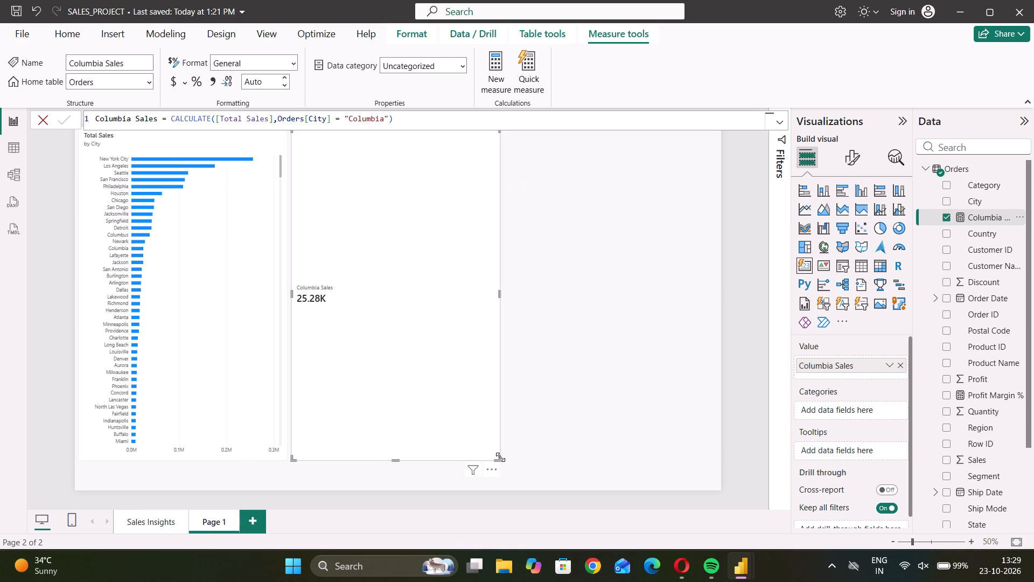
Shrink the Columbia Sales card to about a fifth of the page width and a third of its height, beside the chart's upper part.
{"action": "left_click_drag", "start_coordinate": [499, 458], "coordinate": [424, 323]}
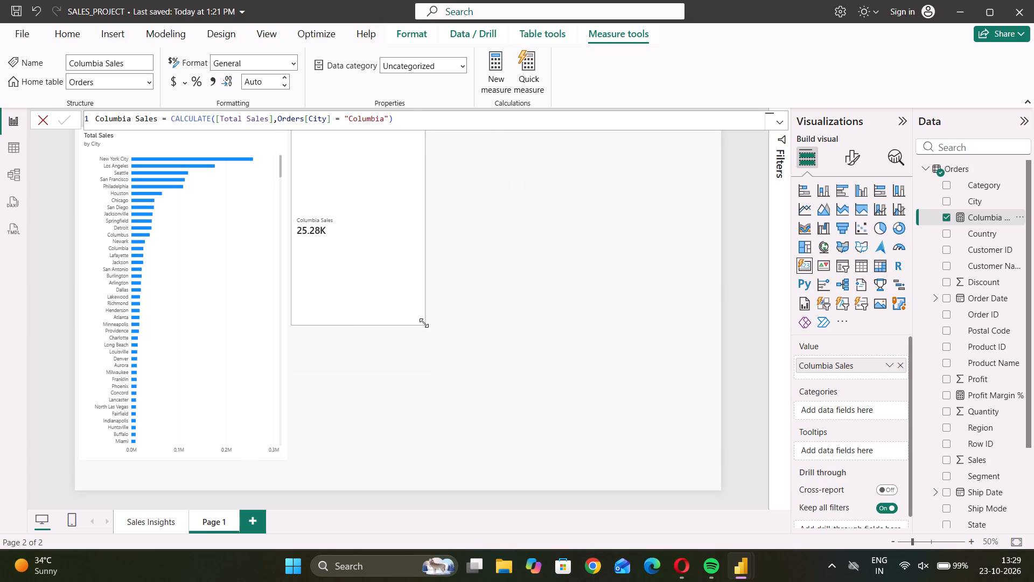
{"action": "left_click_drag", "start_coordinate": [385, 267], "coordinate": [390, 291]}
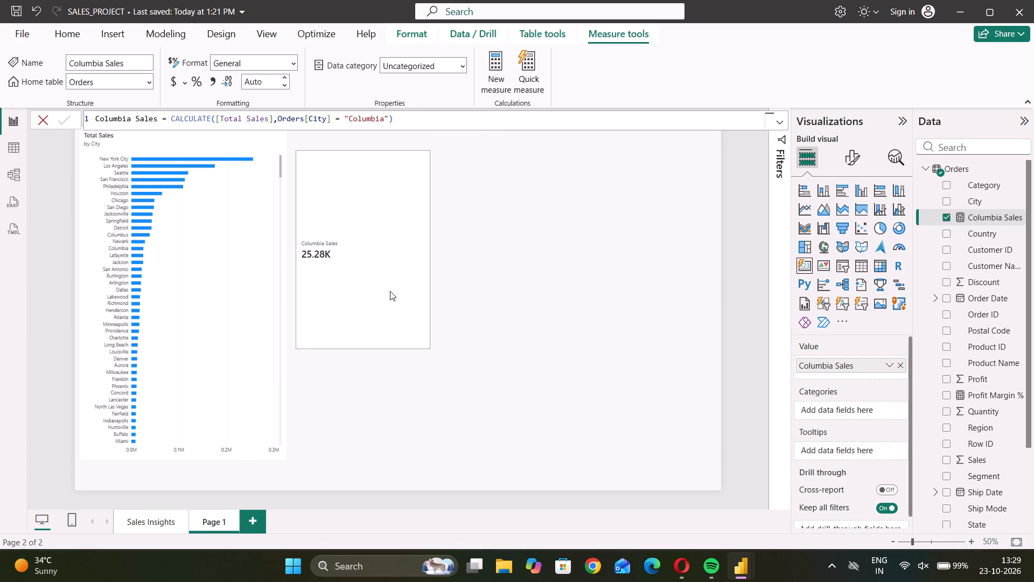
{"action": "left_click_drag", "start_coordinate": [390, 291], "coordinate": [394, 290]}
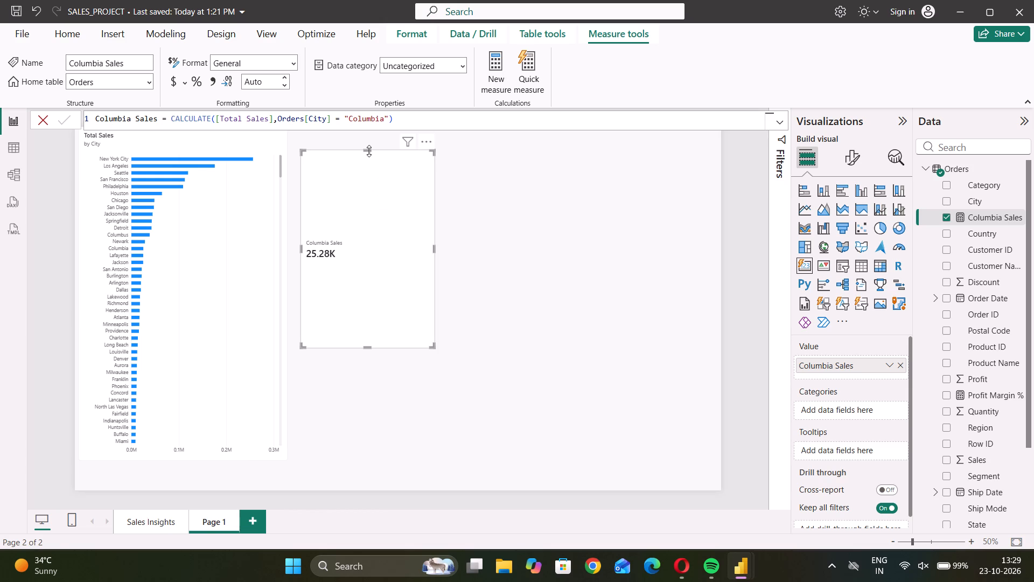
{"action": "left_click_drag", "start_coordinate": [369, 150], "coordinate": [362, 220]}
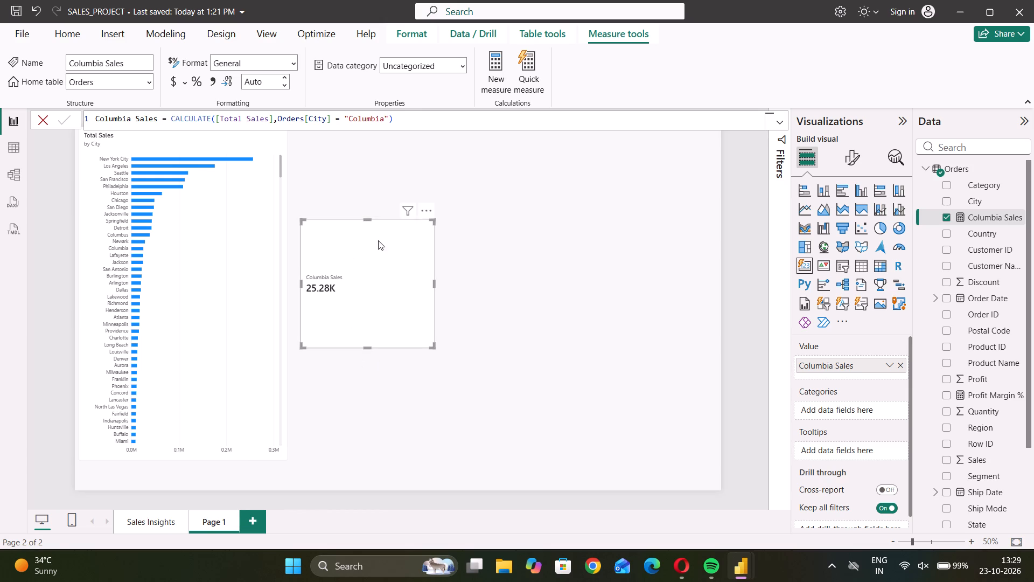
{"action": "left_click_drag", "start_coordinate": [366, 218], "coordinate": [366, 252]}
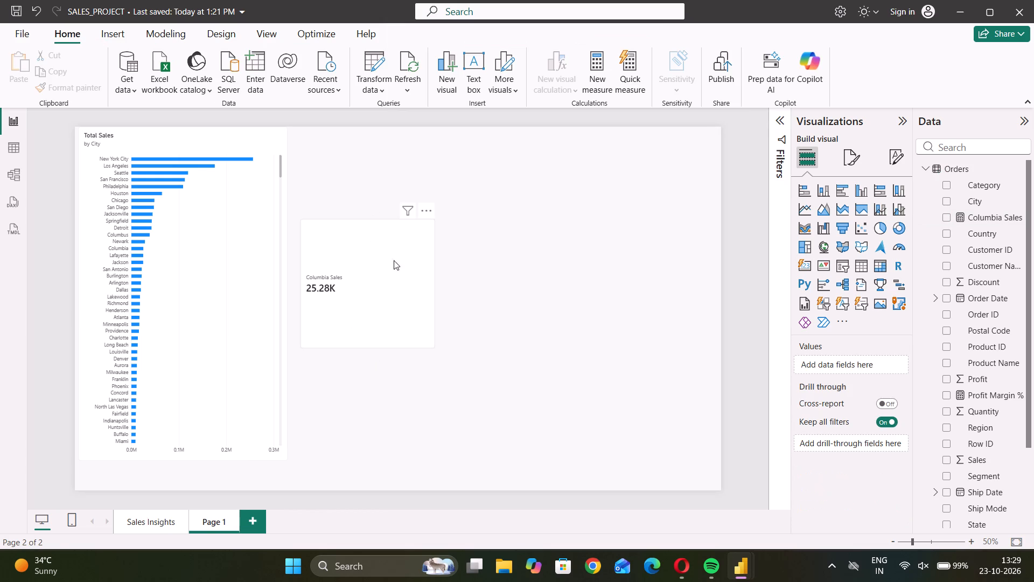
{"action": "left_click_drag", "start_coordinate": [393, 276], "coordinate": [390, 215]}
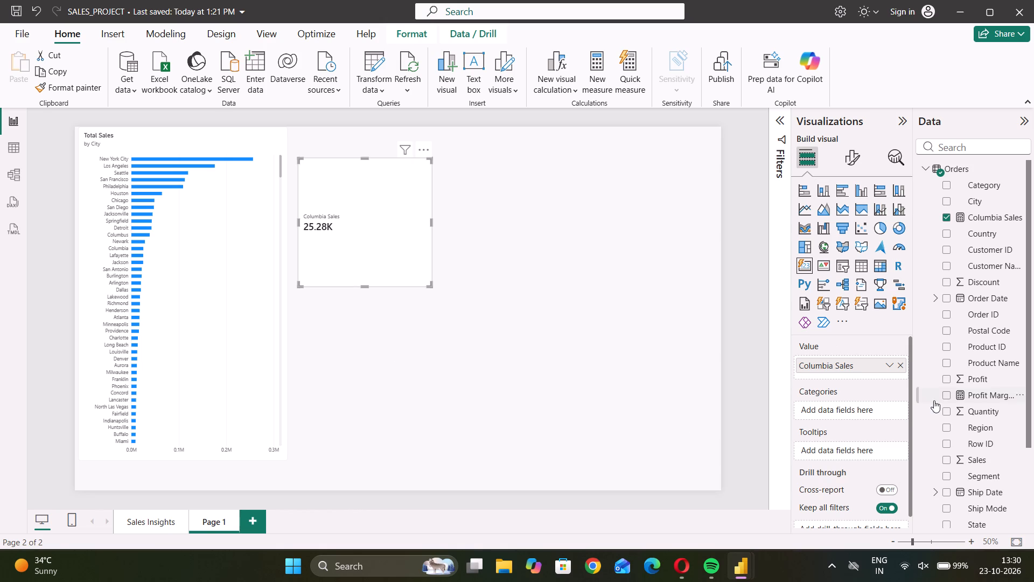
Display the formula of the Columbia Sales measure for review, and deselect the card.
{"action": "left_click", "coordinate": [986, 216]}
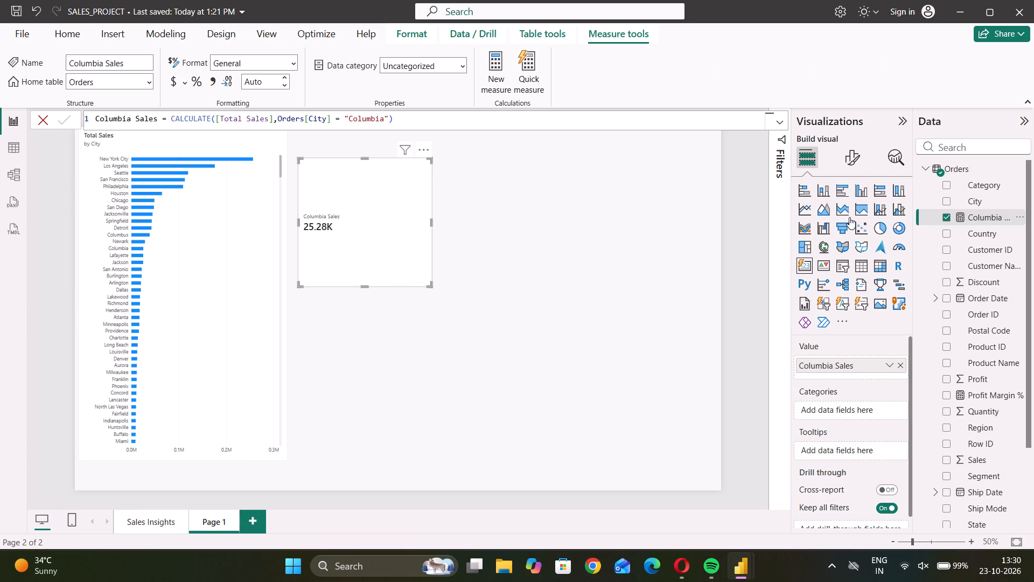
{"action": "left_click", "coordinate": [704, 259]}
Save the SALES_PROJECT report and close Power BI Desktop.
{"action": "key", "text": "ctrl+s"}
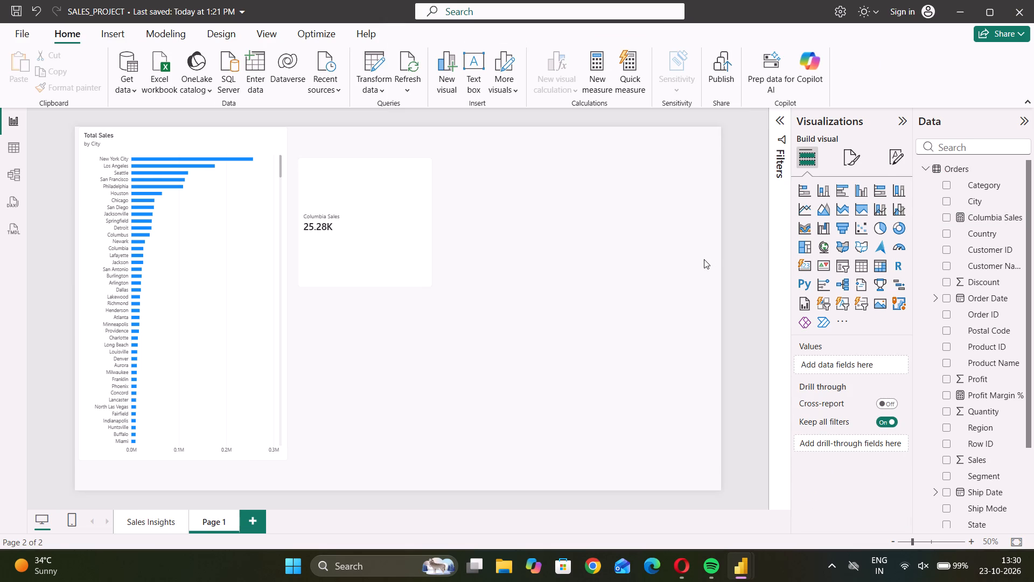
{"action": "left_click", "coordinate": [1022, 3]}
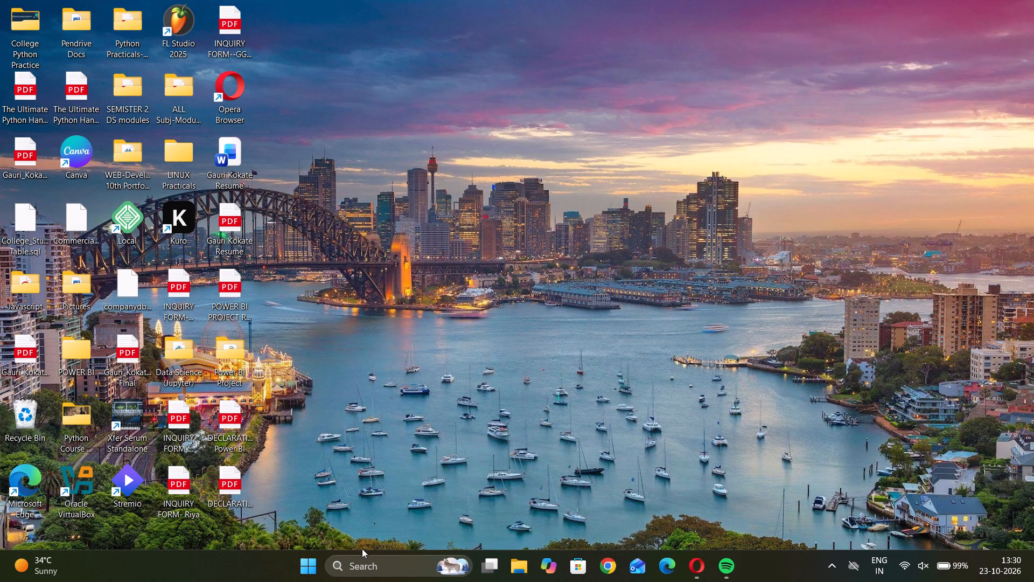
Open the Windows power options.
{"action": "left_click", "coordinate": [304, 567]}
{"action": "left_click", "coordinate": [624, 525]}
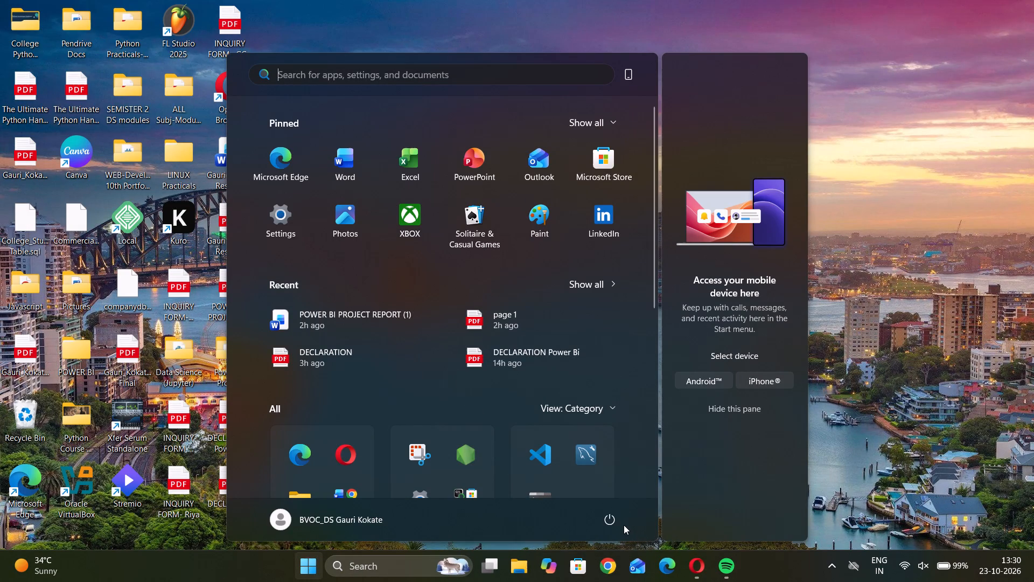
{"action": "left_click", "coordinate": [610, 521]}
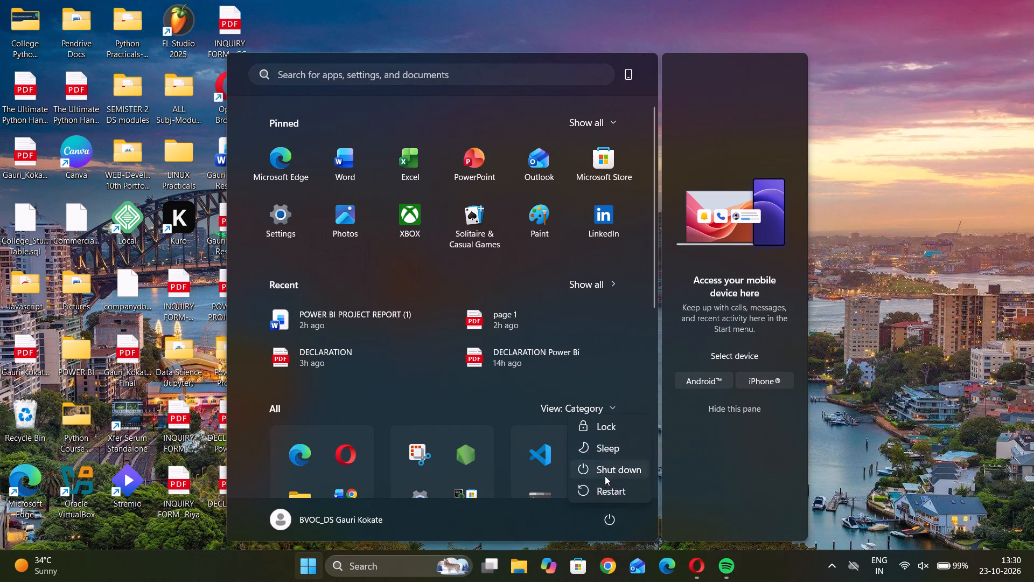